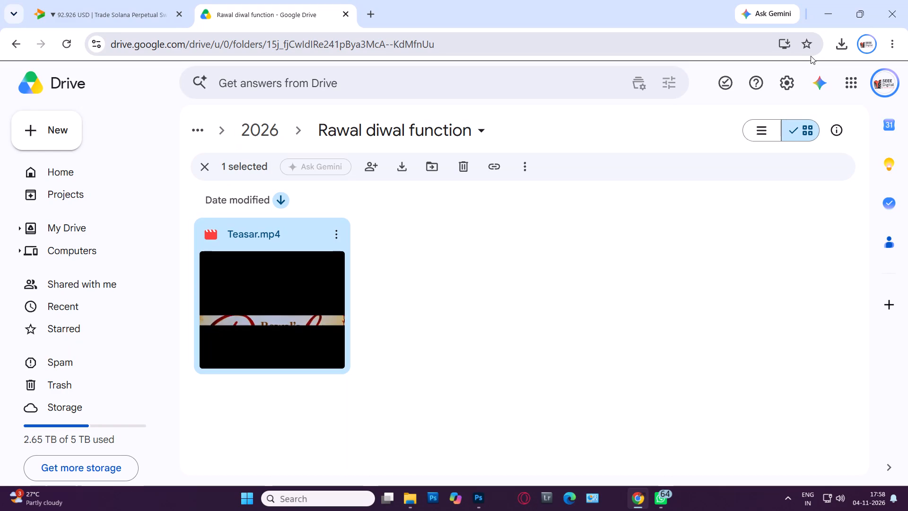
Open Canon IJ Scan Utility and scan the first printed photo in Photo mode on the Canon G600 series.
click(246, 496)
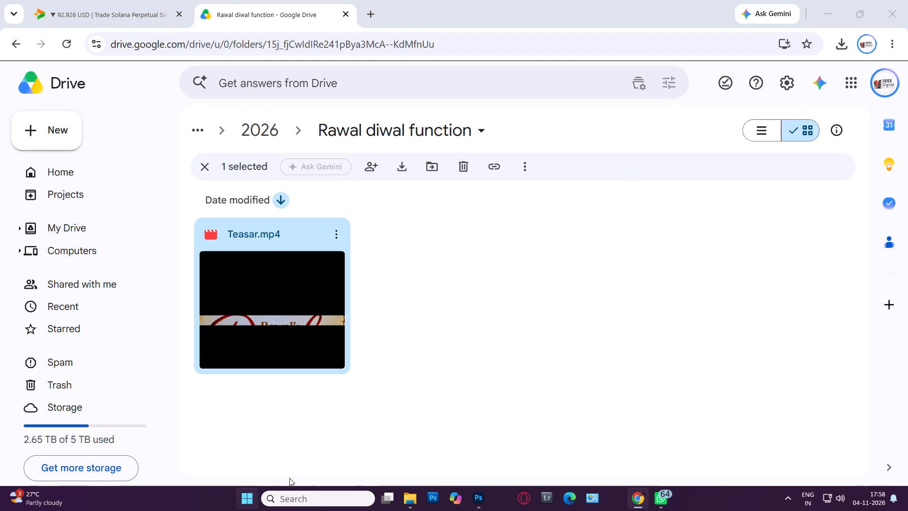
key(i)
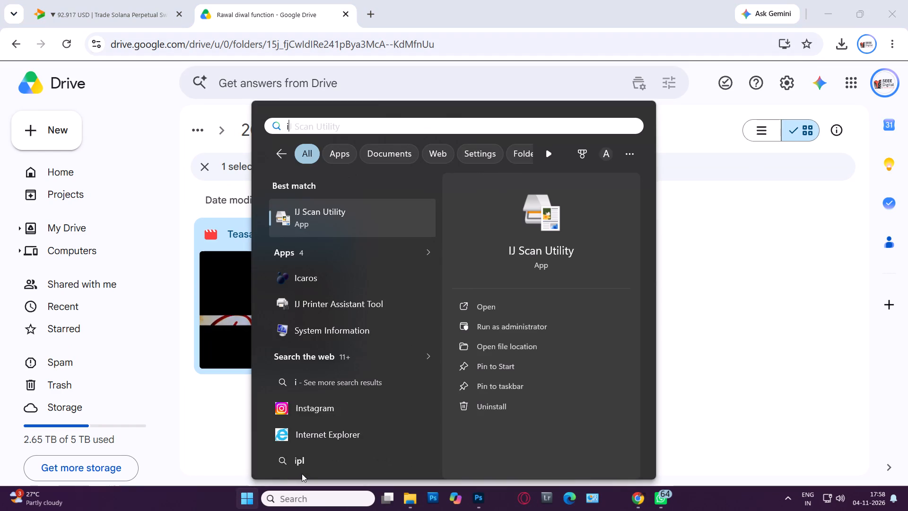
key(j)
click(392, 228)
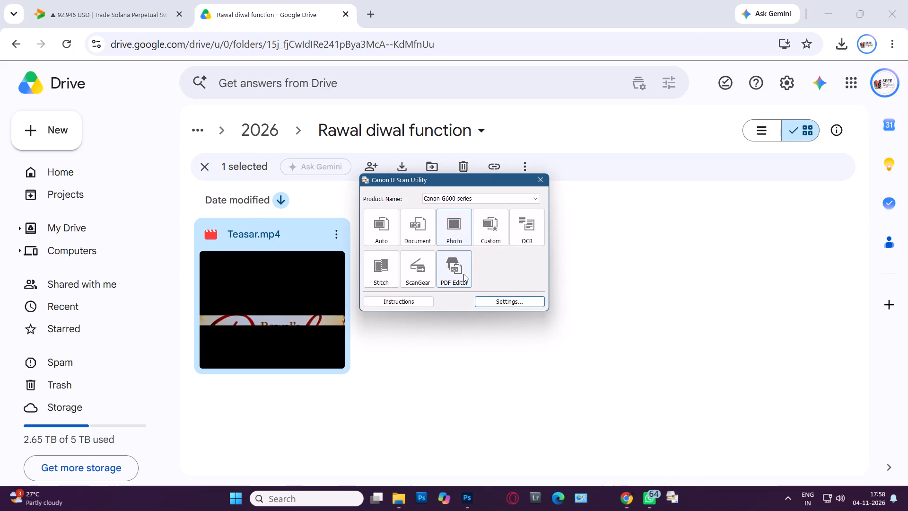
click(452, 228)
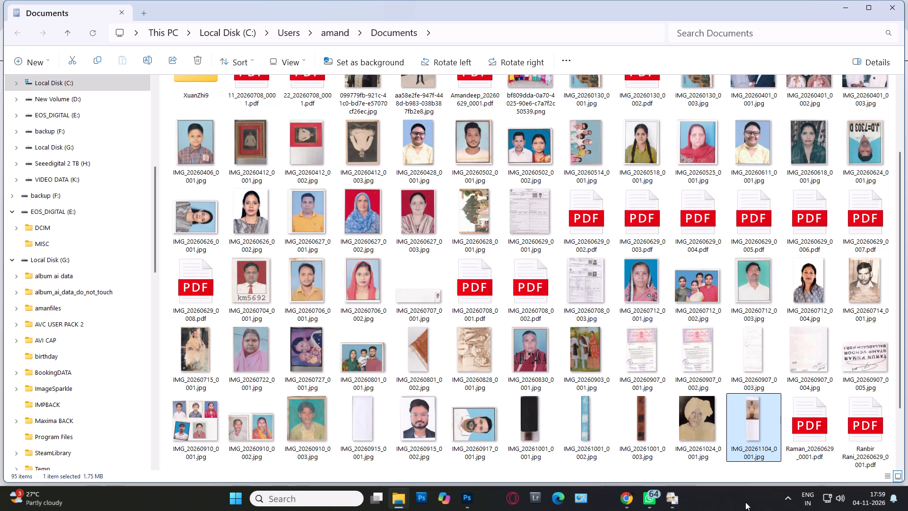
Scan two more printed photos one after the other in Photo mode with the Canon scan utility.
click(670, 501)
click(459, 222)
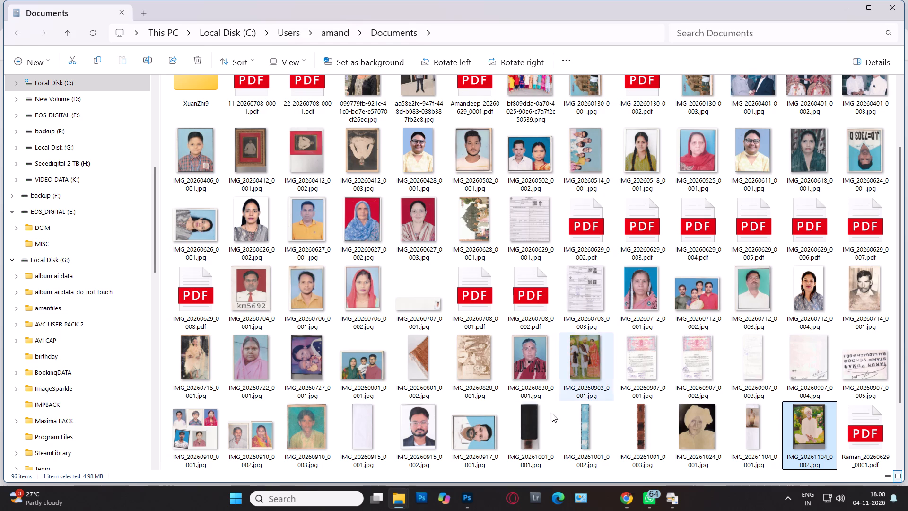
click(668, 502)
click(454, 230)
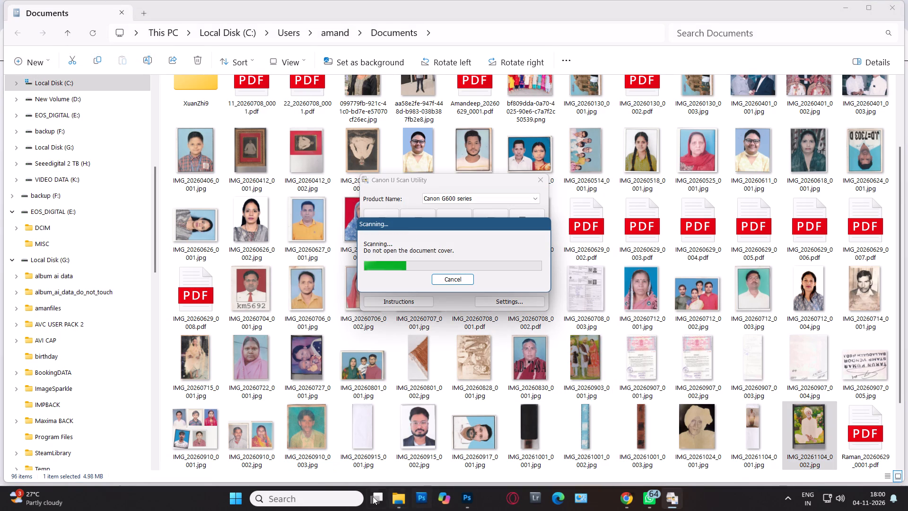
Open the scan IMG_20261104_0001.jpg from Documents and examine the man's face and the photo's condition up close.
click(397, 498)
click(555, 452)
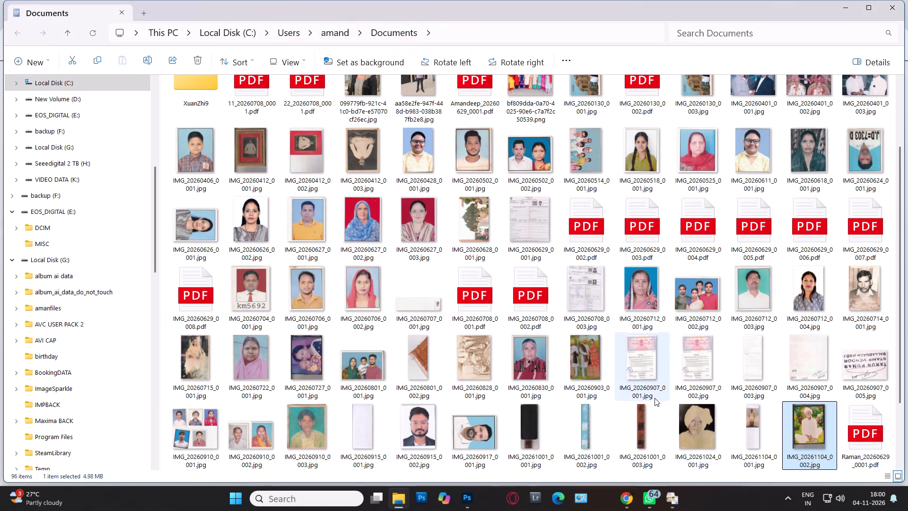
double_click(750, 422)
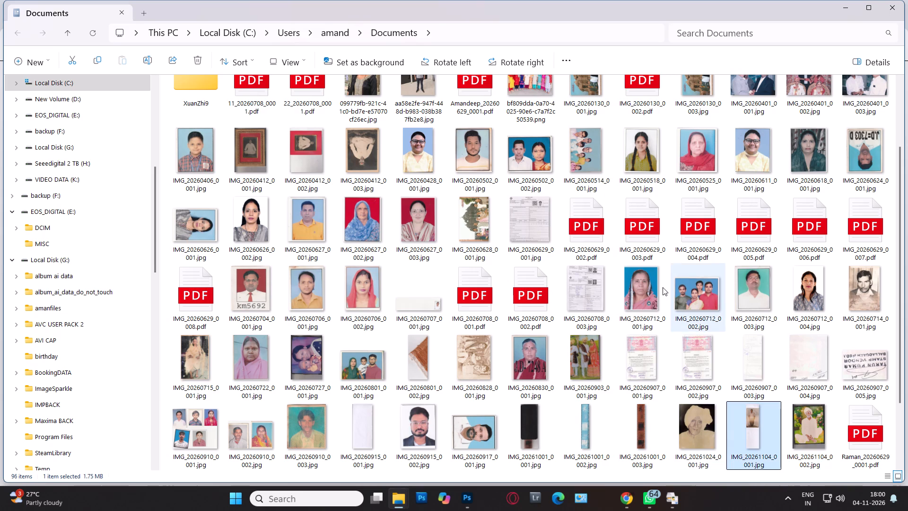
scroll(456, 101, up, 9)
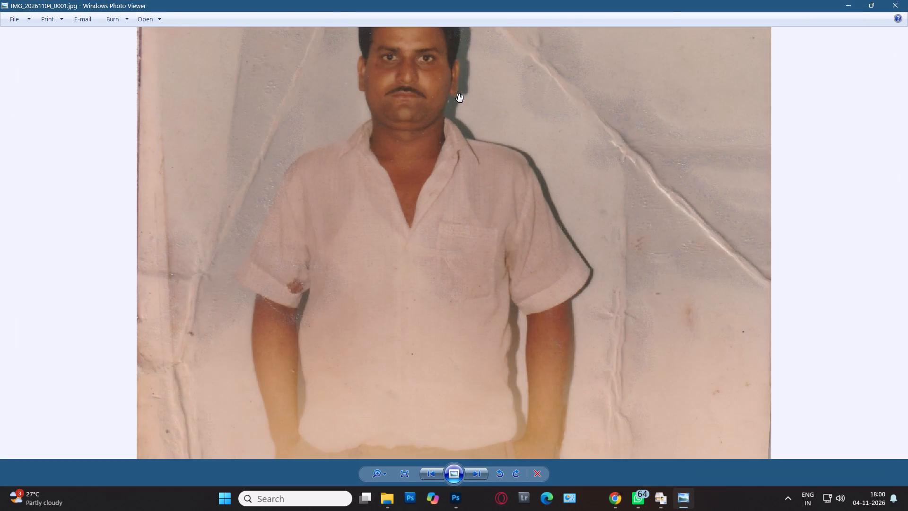
scroll(462, 97, up, 5)
drag(457, 123, 612, 327)
scroll(609, 307, down, 12)
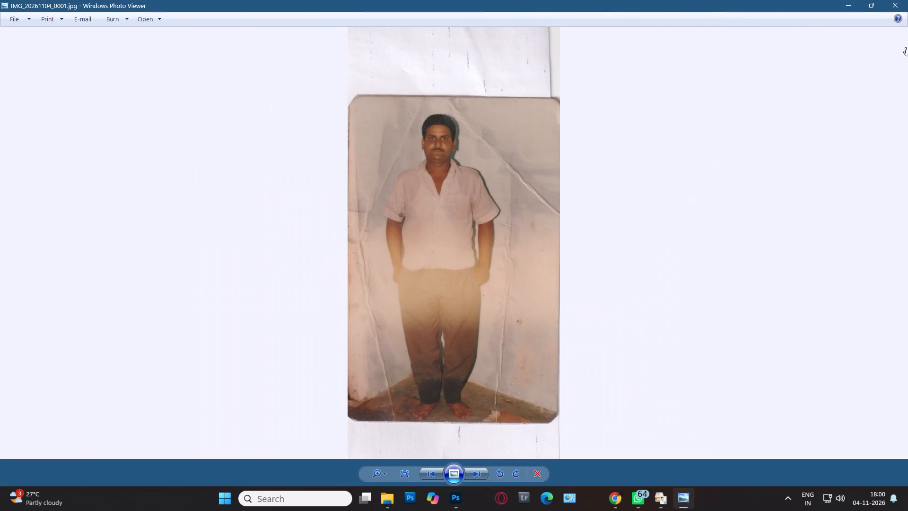
click(901, 6)
Copy the three new scans IMG_20261104_0001.jpg, IMG_20261104_0002.jpg and IMG_20261104_0003.jpg from the Documents folder.
click(811, 430)
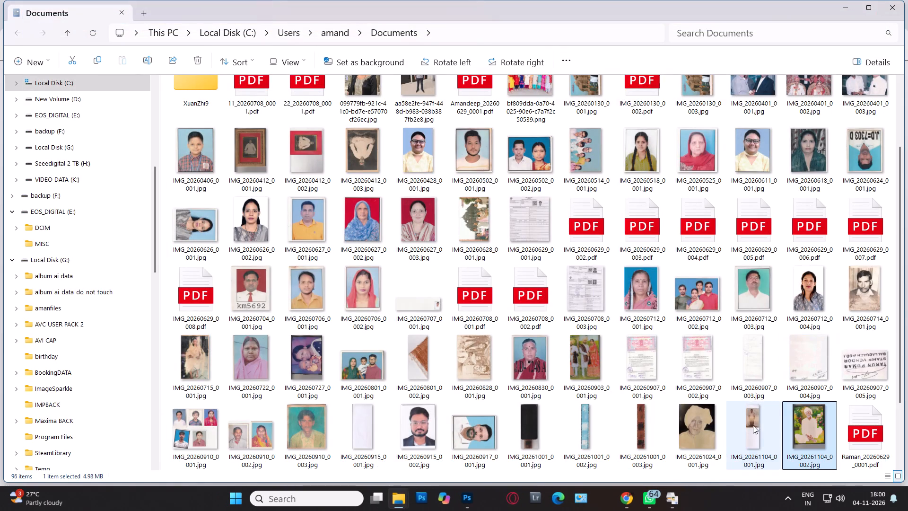
ctrl+click(753, 425)
ctrl+click(690, 420)
click(803, 422)
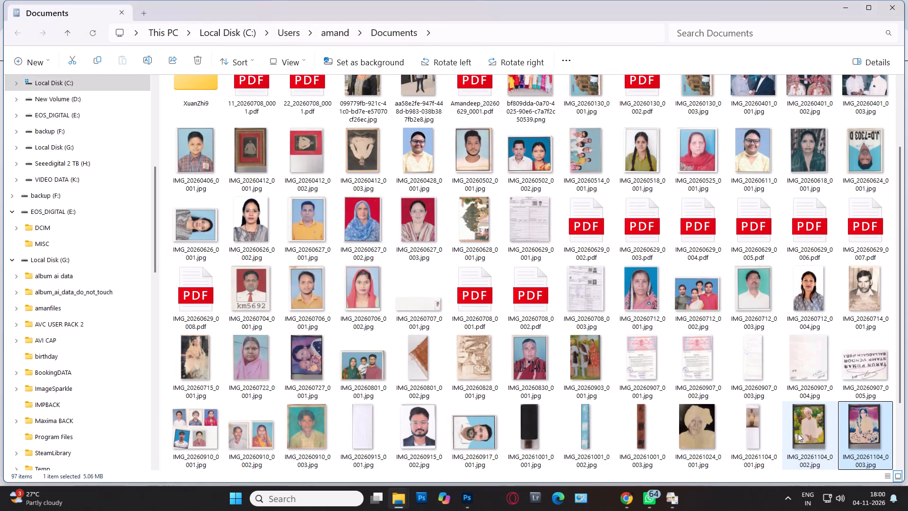
click(756, 424)
ctrl+click(810, 419)
ctrl+click(863, 420)
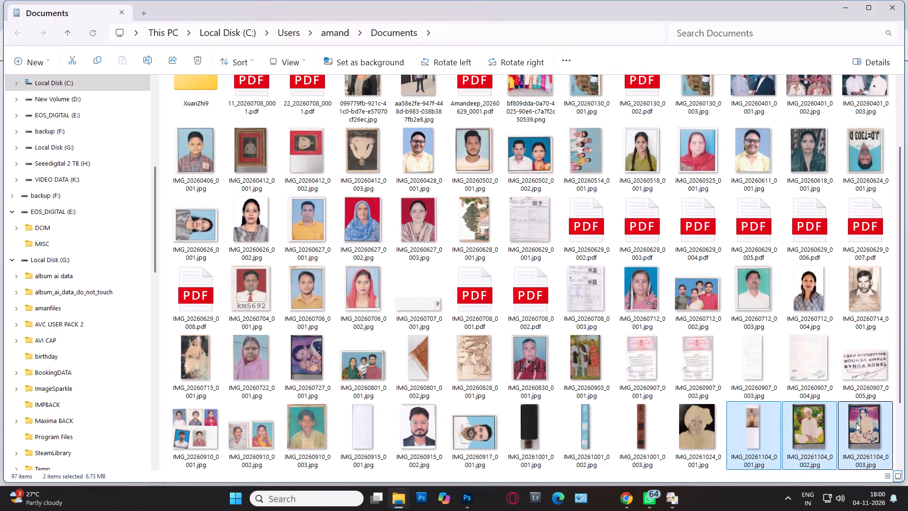
key(ctrl+c)
Switch to Photoshop and, while opening a file, create a folder with the customer's full name inside the 11 nOV folder.
click(467, 504)
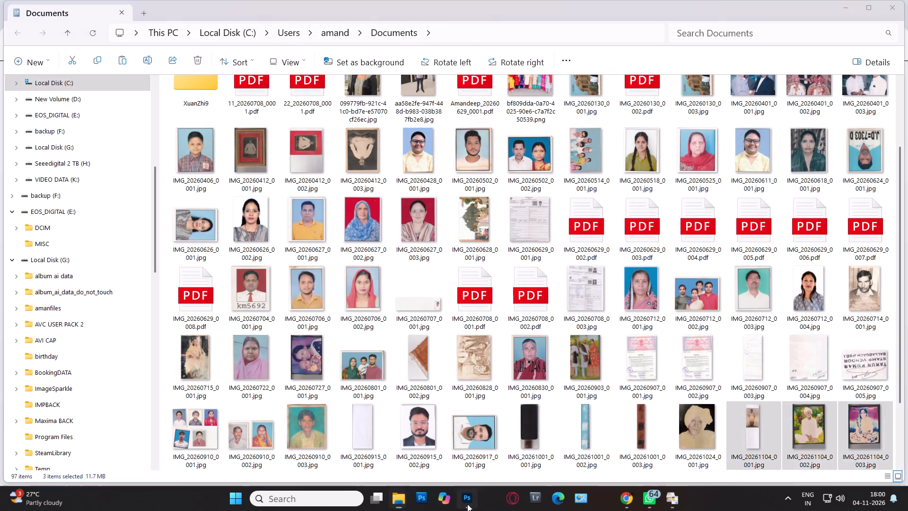
click(397, 495)
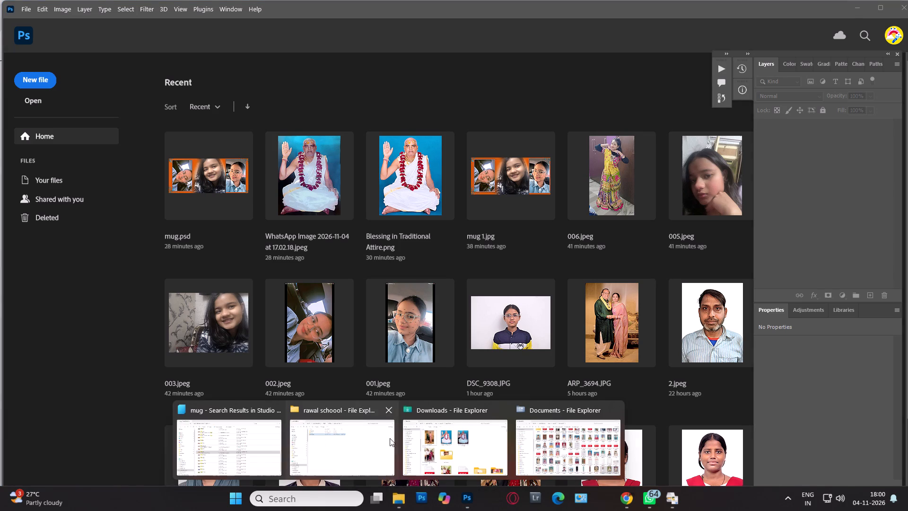
click(452, 35)
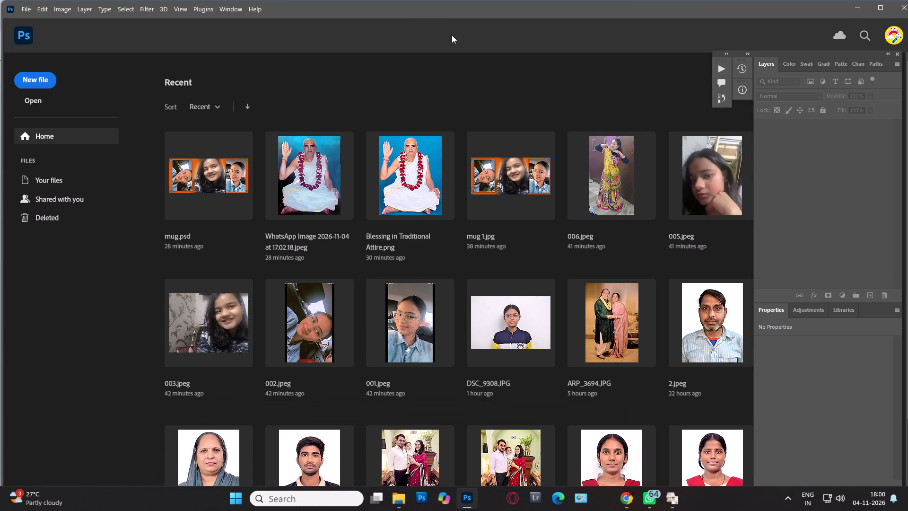
key(ctrl+o)
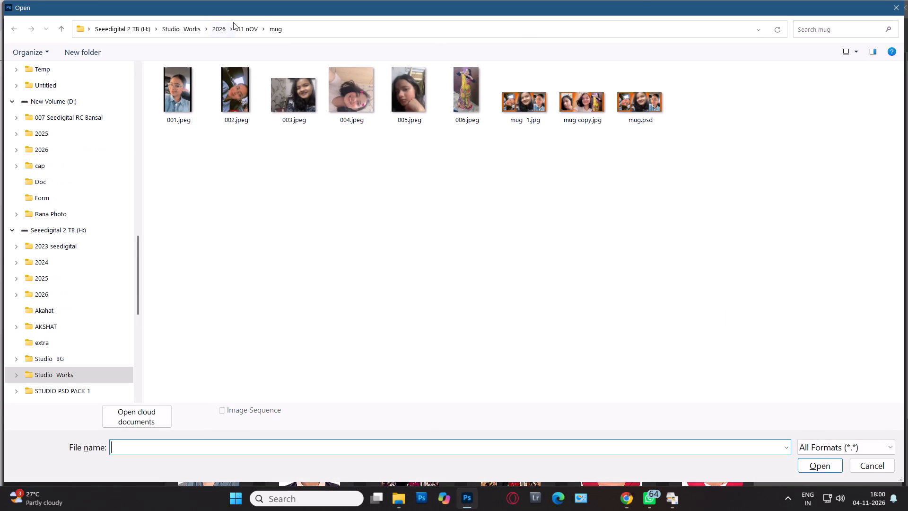
click(249, 26)
right_click(244, 252)
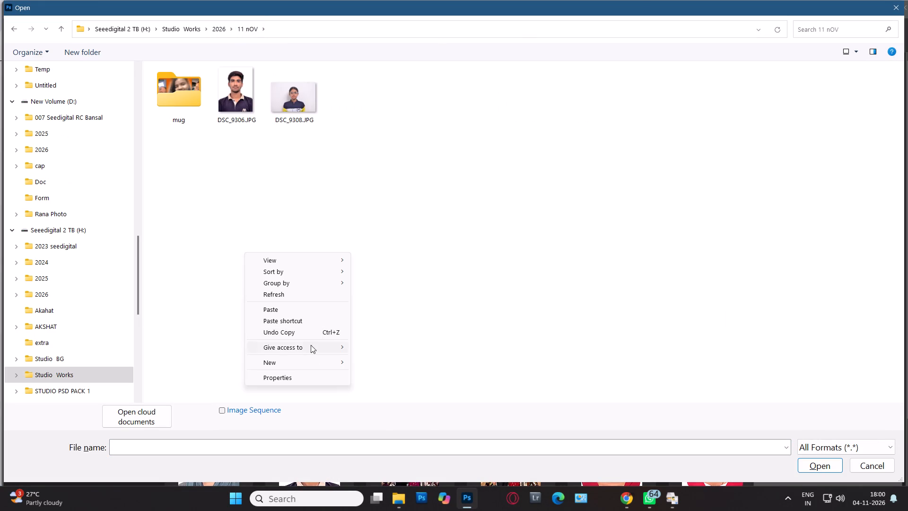
click(322, 358)
click(393, 179)
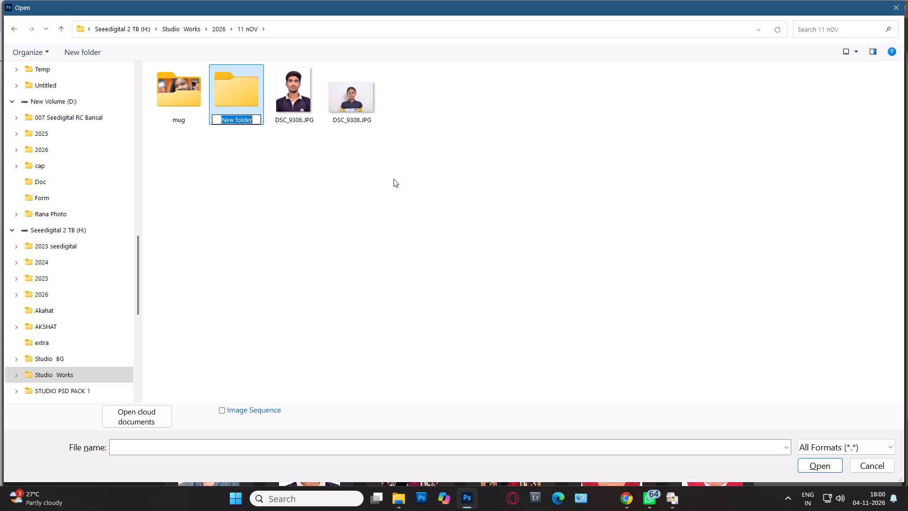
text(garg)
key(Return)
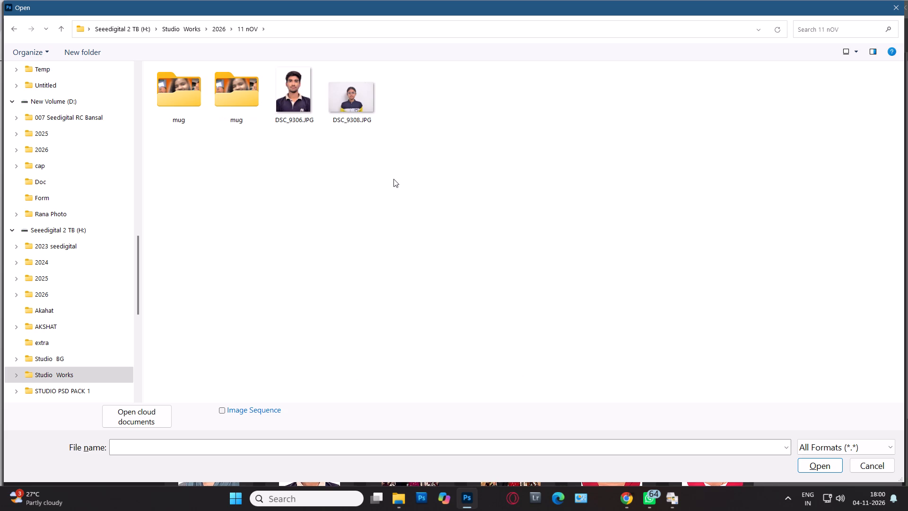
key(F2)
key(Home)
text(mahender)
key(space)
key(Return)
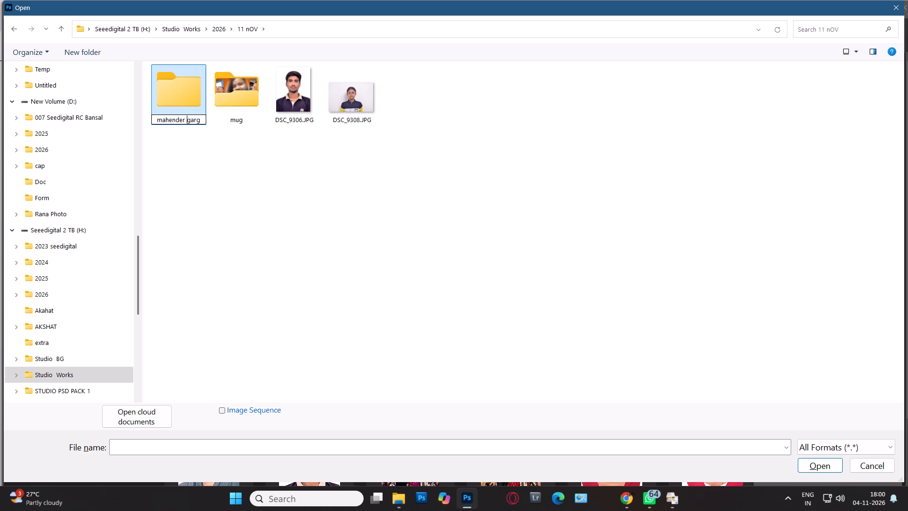
Paste the three copied scans into the new customer folder.
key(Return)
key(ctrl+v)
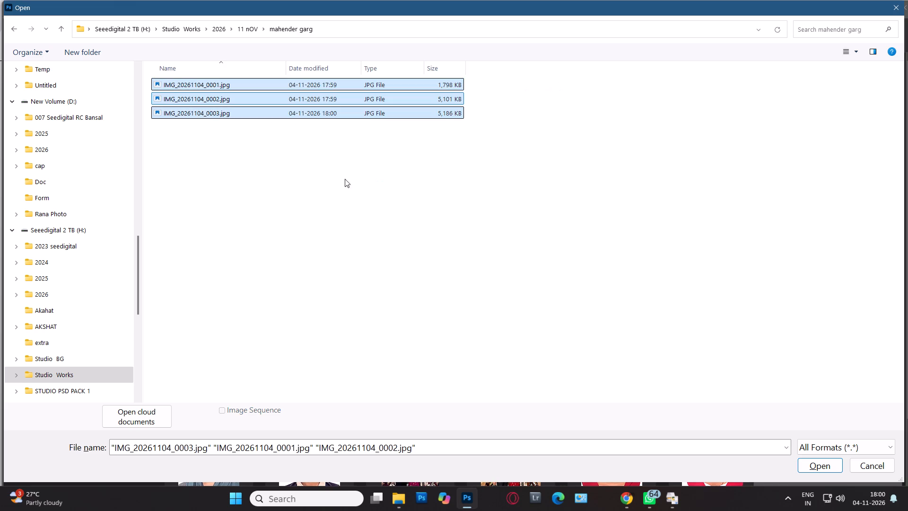
Show the folder's files as extra large icons and open IMG_20261104_0001.jpg for editing.
right_click(369, 219)
click(425, 224)
click(511, 221)
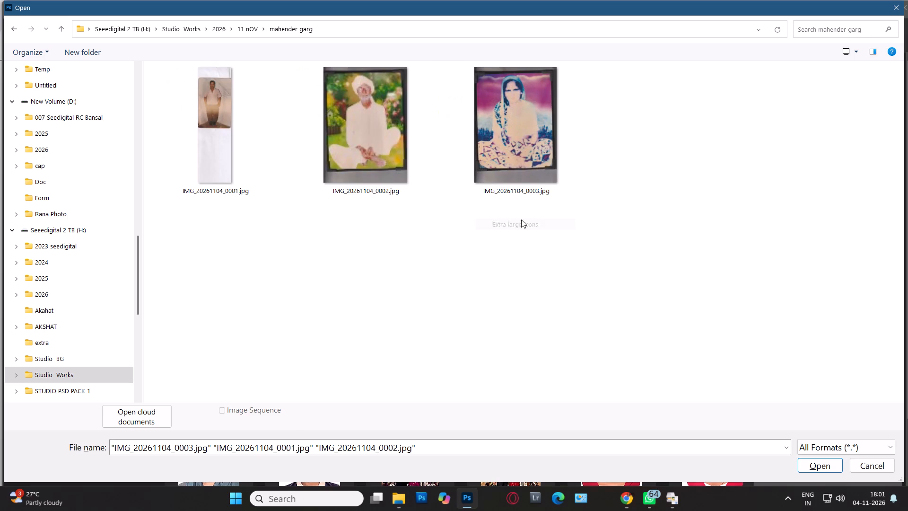
double_click(230, 121)
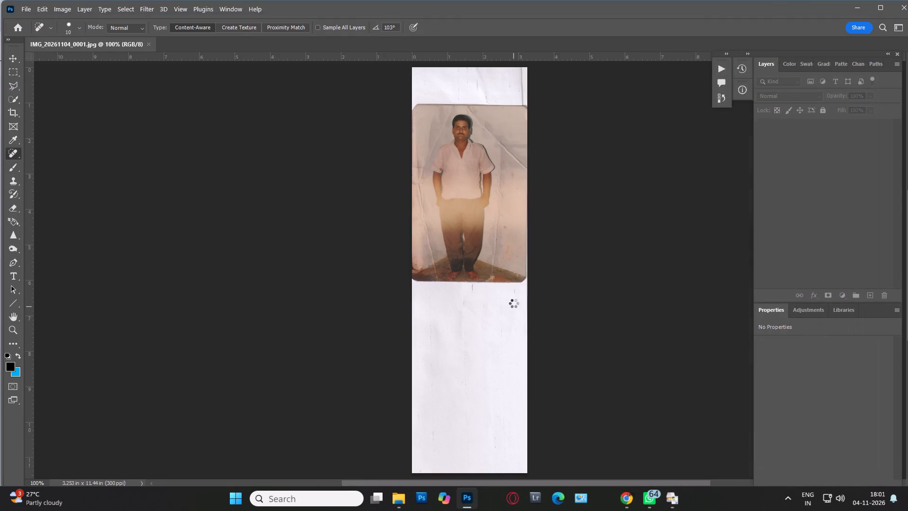
Crop the scan to 10 x 12 in at 300 px/in, framing the standing man's head and upper body.
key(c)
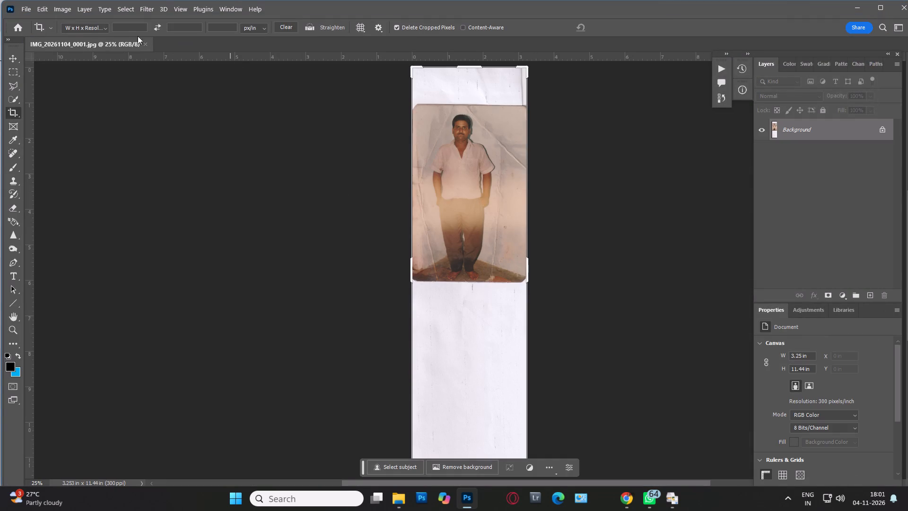
click(131, 29)
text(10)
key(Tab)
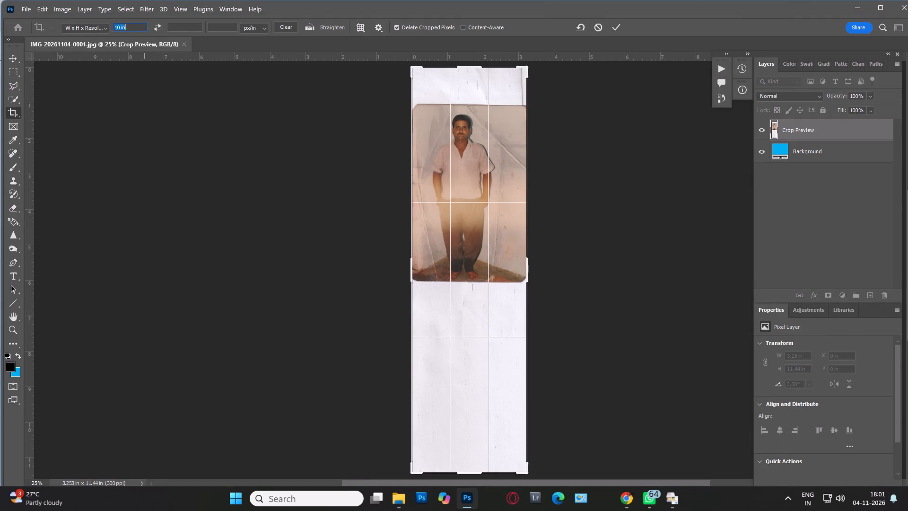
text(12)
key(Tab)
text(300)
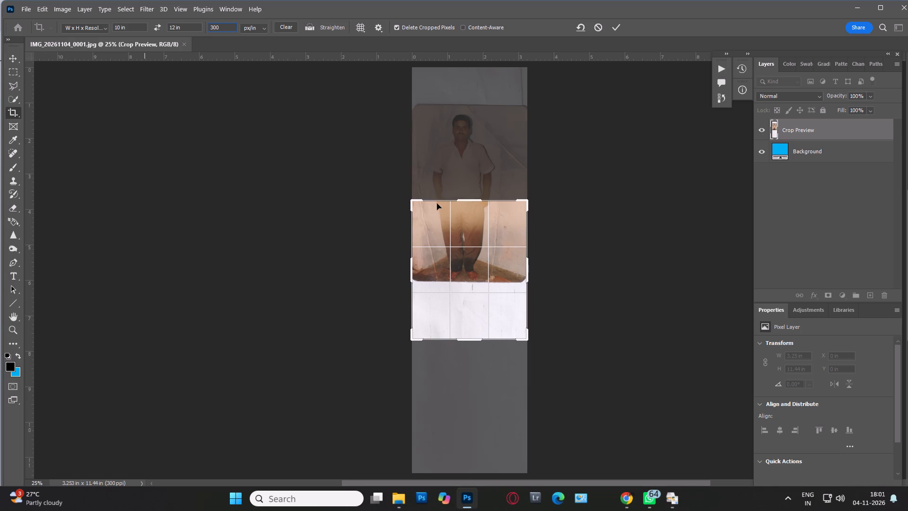
click(459, 227)
drag(465, 222, 454, 302)
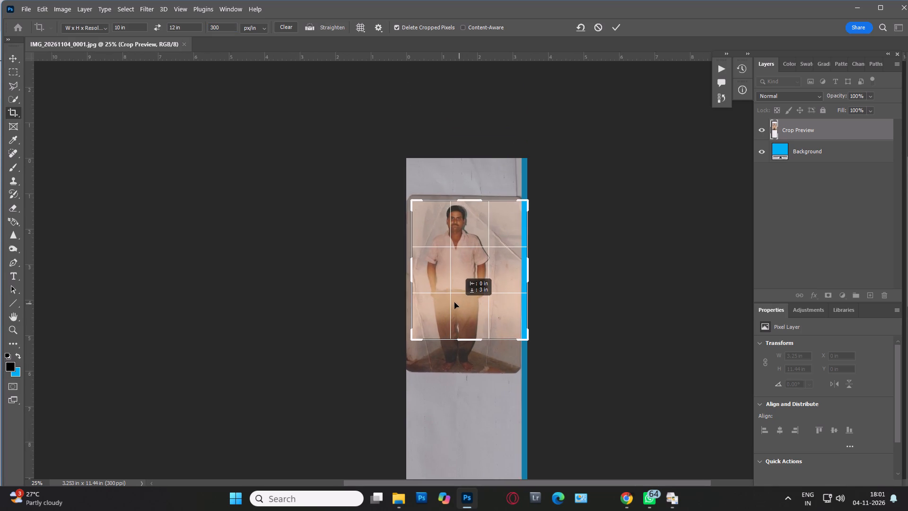
drag(454, 302, 450, 303)
drag(529, 341, 502, 323)
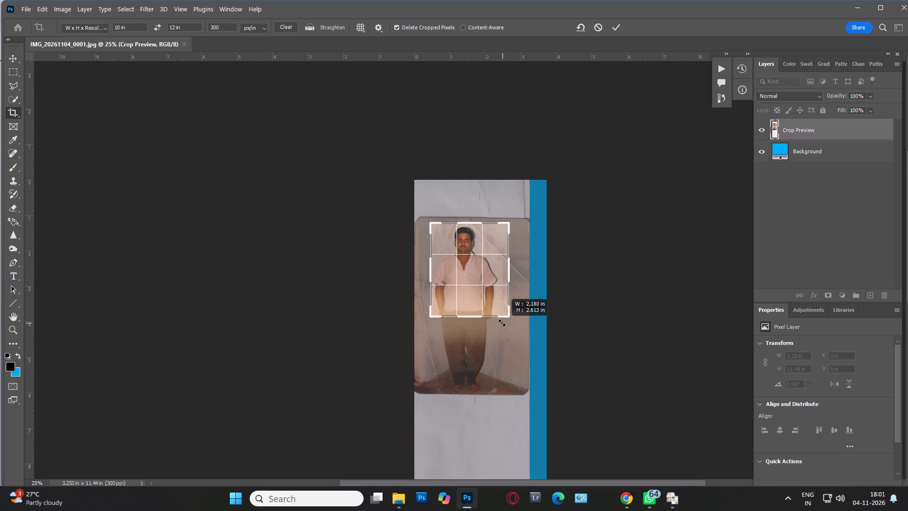
drag(502, 323, 497, 320)
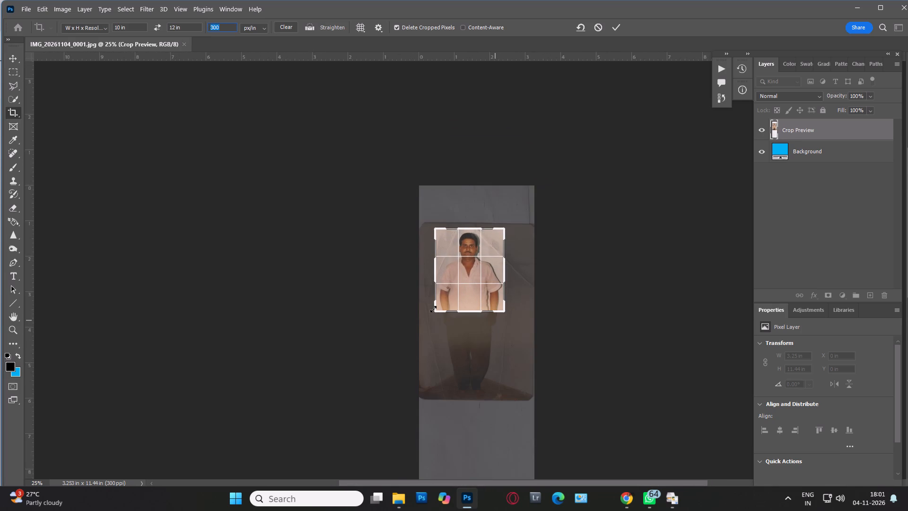
click(434, 310)
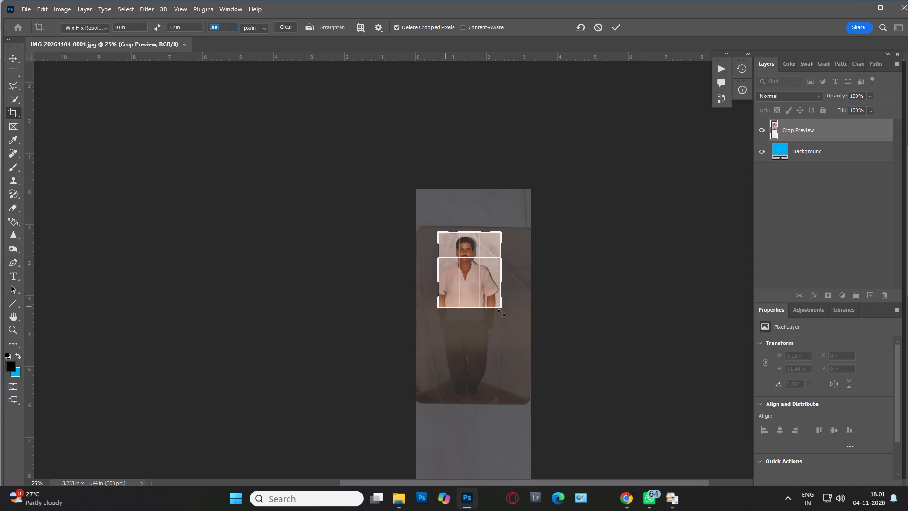
drag(502, 309, 496, 307)
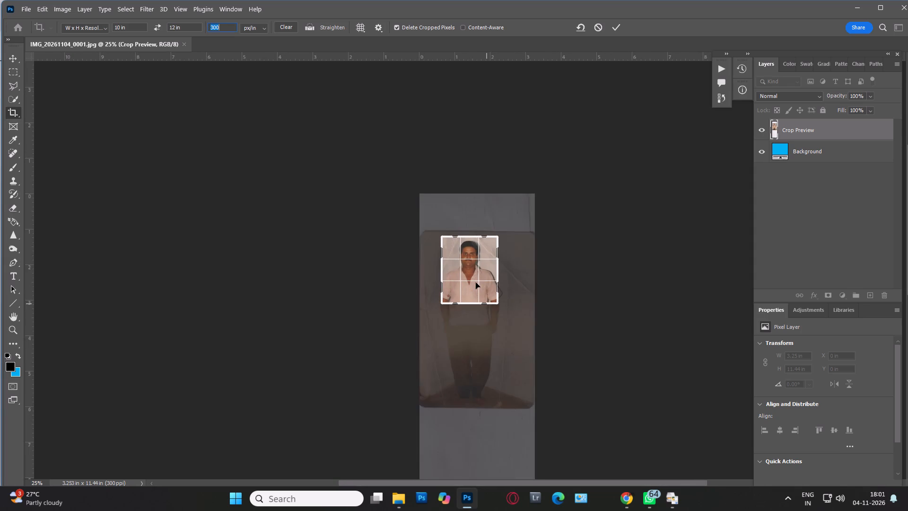
click(476, 282)
double_click(475, 283)
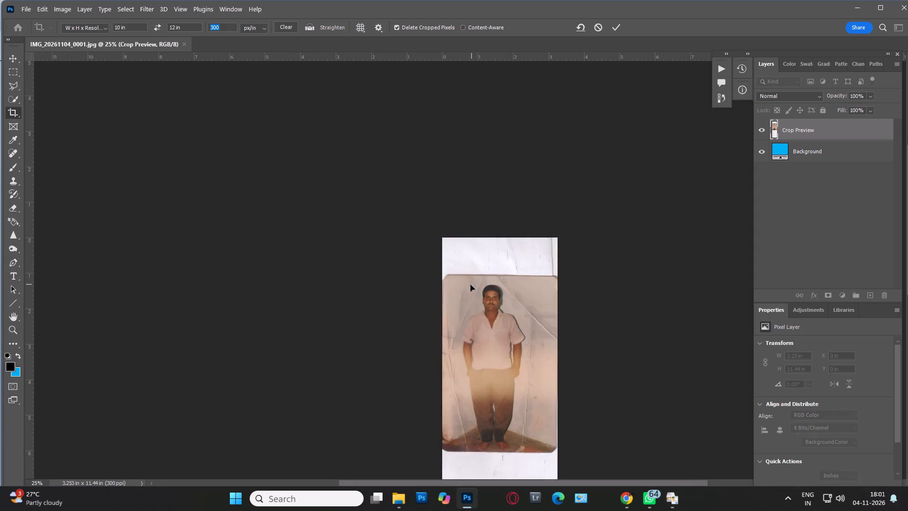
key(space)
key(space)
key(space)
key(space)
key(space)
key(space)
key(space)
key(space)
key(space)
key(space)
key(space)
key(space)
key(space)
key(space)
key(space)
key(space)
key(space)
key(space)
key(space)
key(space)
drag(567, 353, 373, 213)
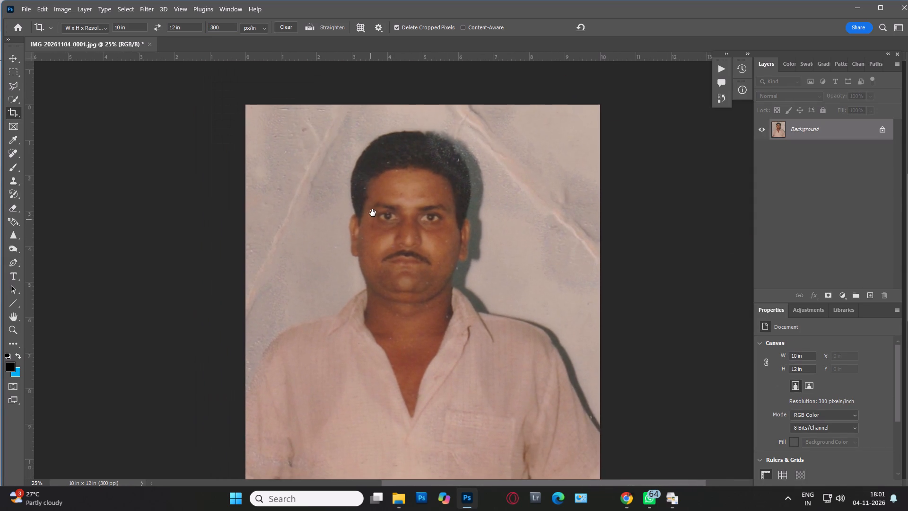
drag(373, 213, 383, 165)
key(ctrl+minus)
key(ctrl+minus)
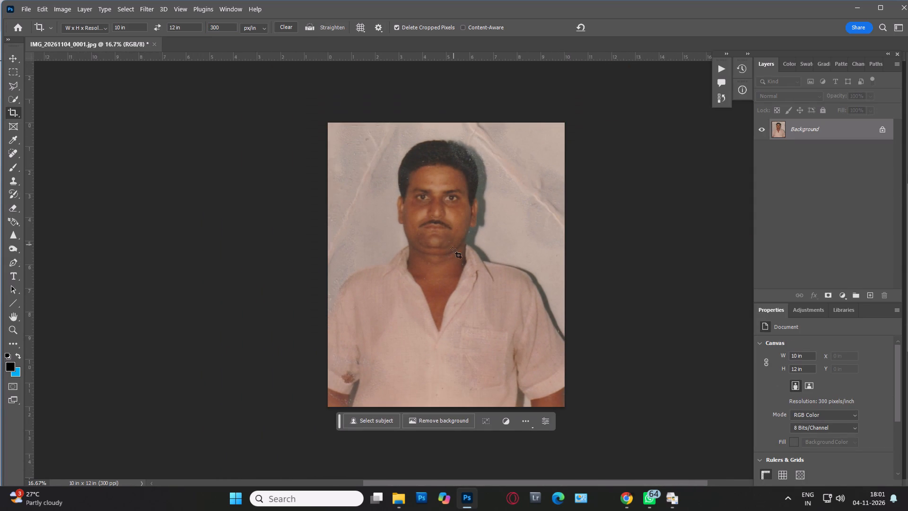
Crop the man's photo slightly tighter around his head and upper body, keeping the 10 x 12 in, 300 px/in format.
click(457, 253)
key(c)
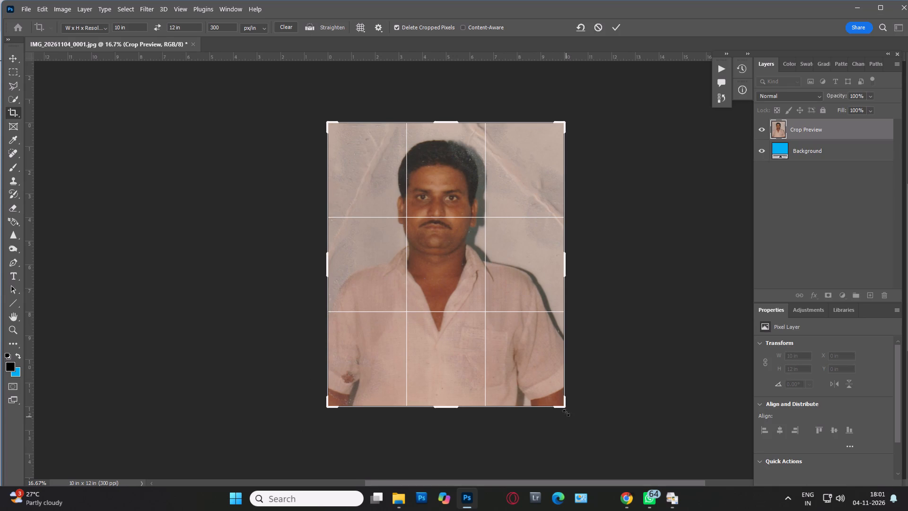
drag(567, 407, 552, 402)
double_click(475, 311)
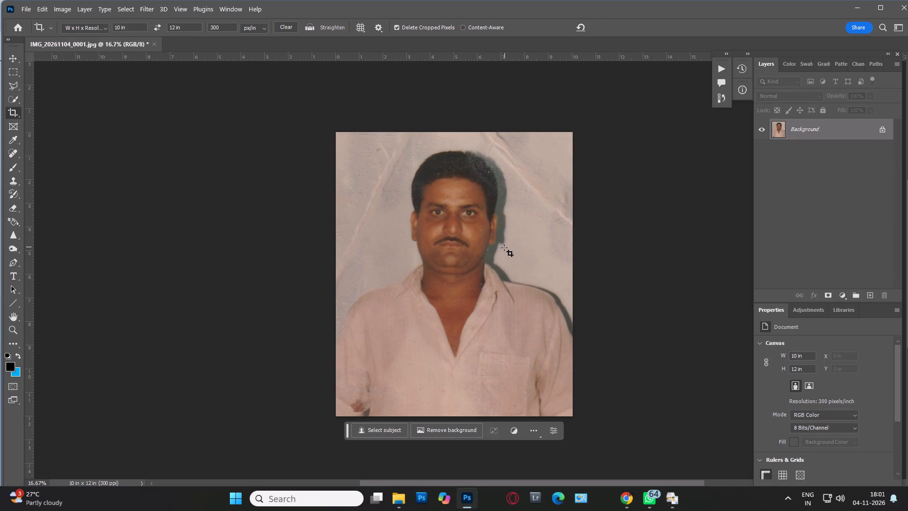
Retouch the small area at the right edge of the man's hair with the Spot Healing Brush.
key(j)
drag(484, 174, 489, 175)
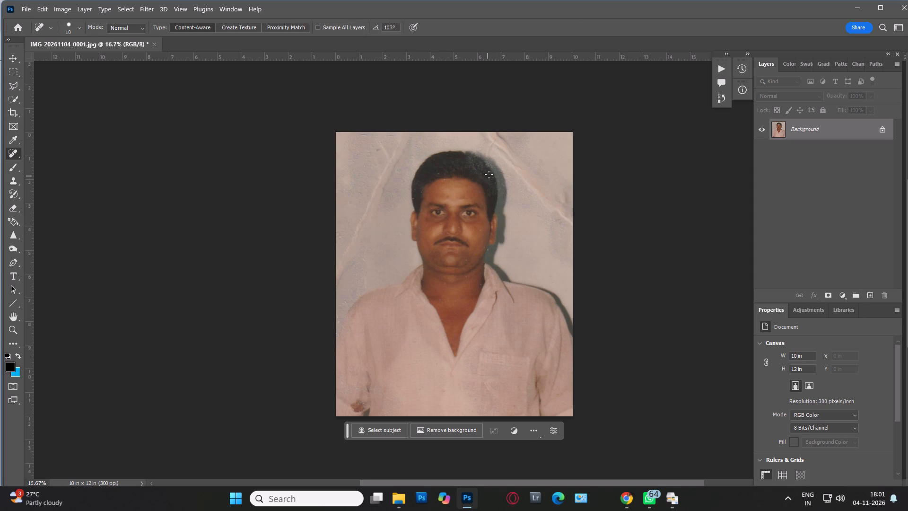
drag(489, 175, 491, 173)
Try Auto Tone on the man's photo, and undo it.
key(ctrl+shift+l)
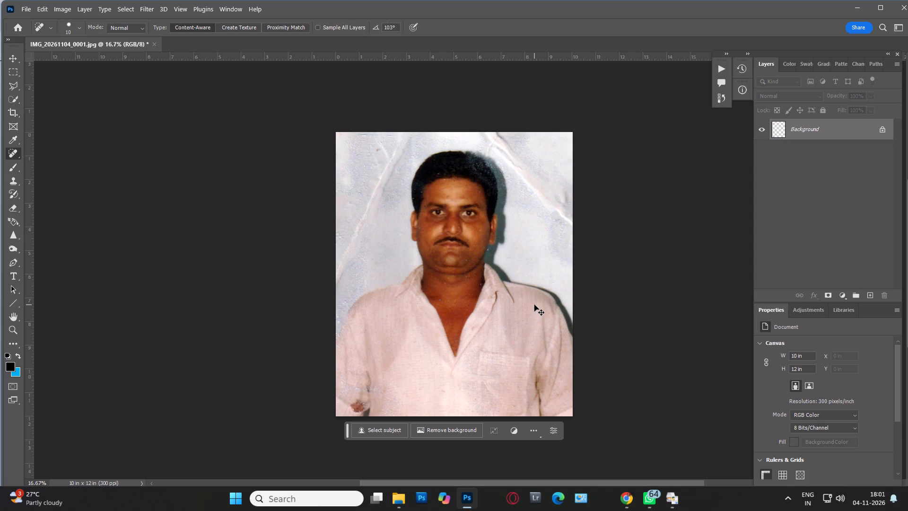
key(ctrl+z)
Apply Levels to the man's photo with RGB input values of 31, 1.12 and 223.
key(ctrl+l)
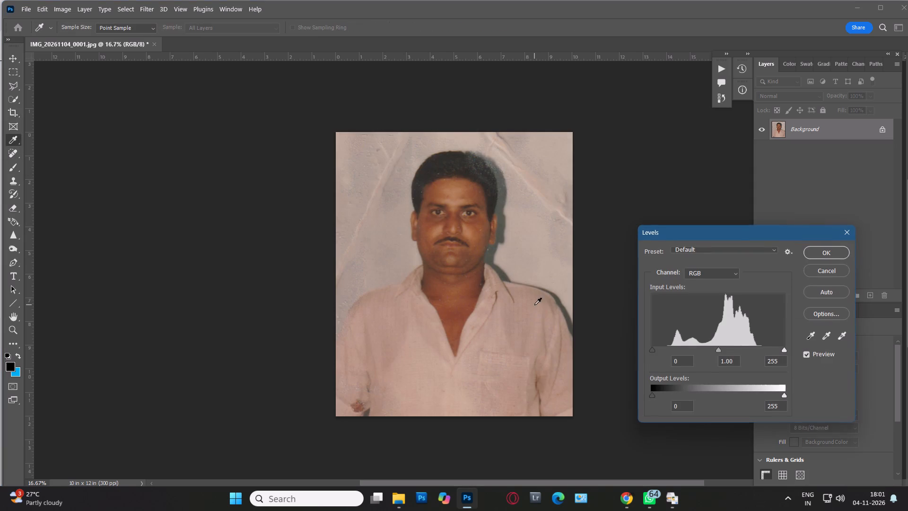
drag(657, 351, 666, 352)
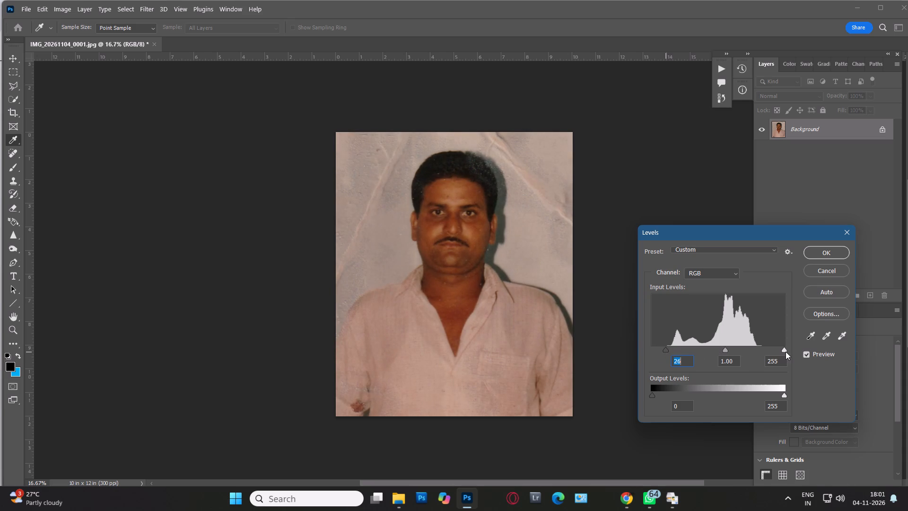
drag(786, 351, 768, 348)
click(716, 350)
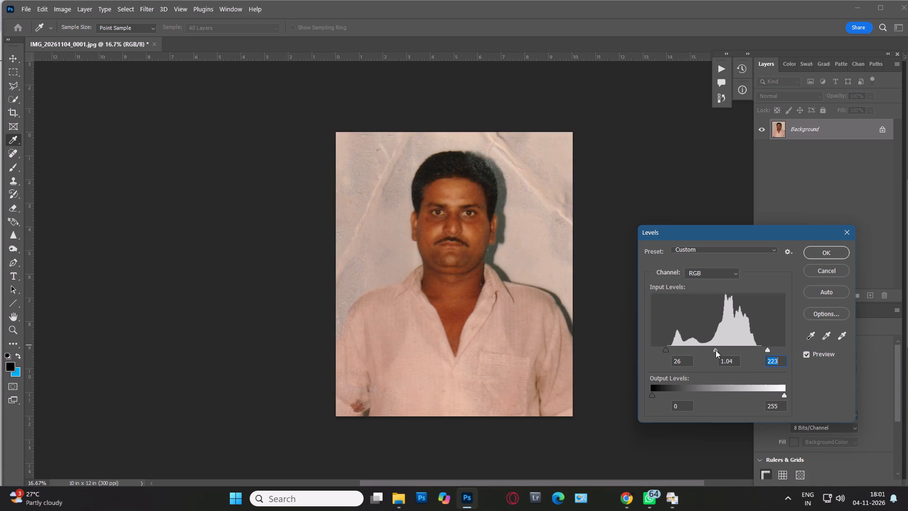
click(667, 349)
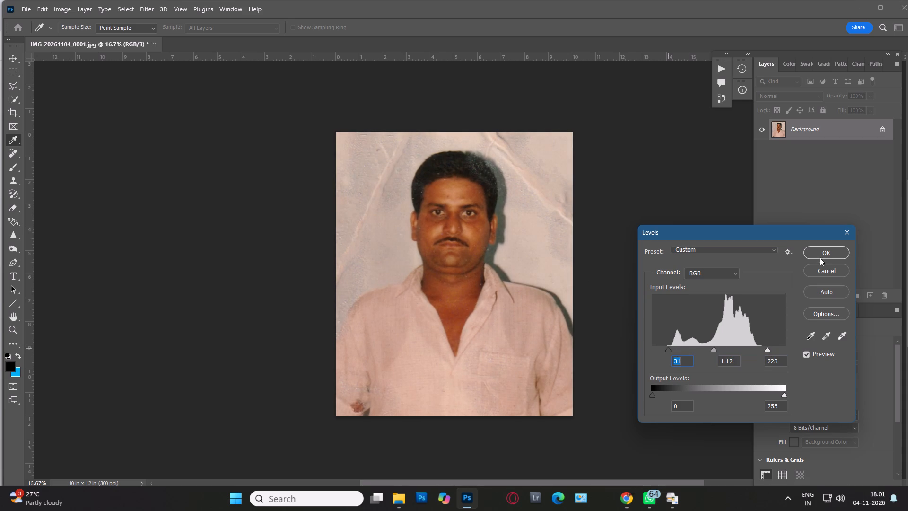
click(823, 253)
Save the man's photo as a JPEG at quality 12 (Maximum), Progressive with 3 scans.
key(ctrl+s)
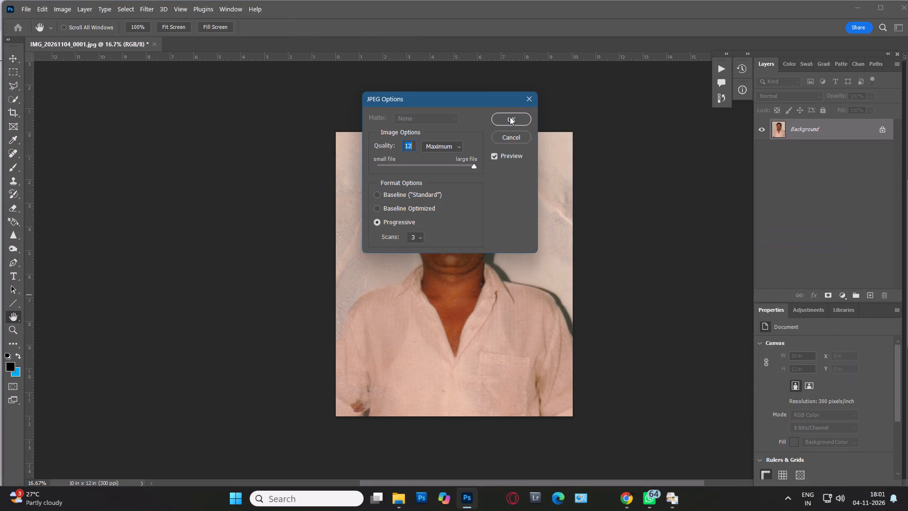
click(513, 120)
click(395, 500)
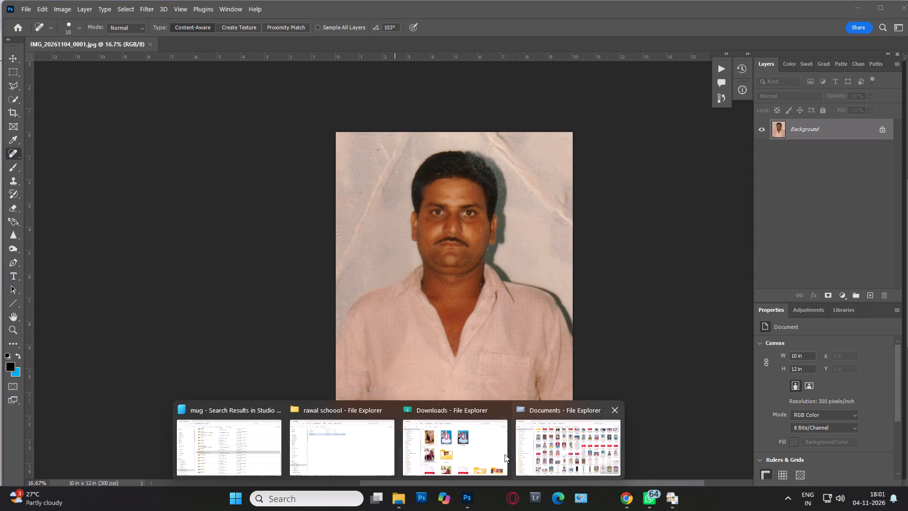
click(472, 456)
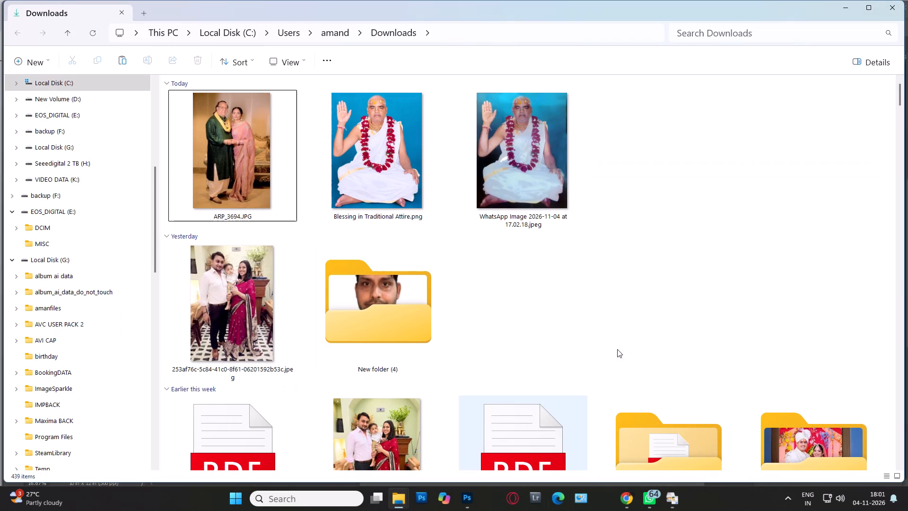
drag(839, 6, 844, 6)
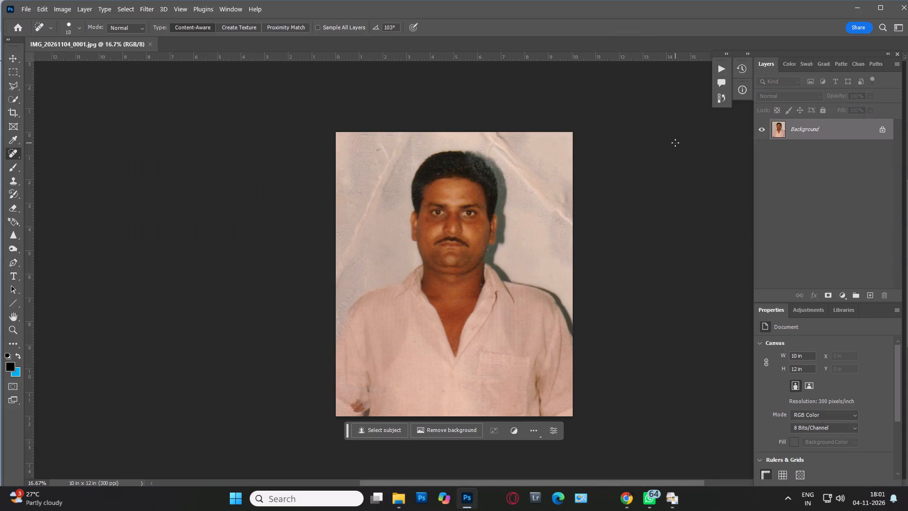
Open IMG_20261104_0002.jpg and IMG_20261104_0003.jpg together from the customer folder.
key(ctrl+o)
drag(375, 189, 267, 125)
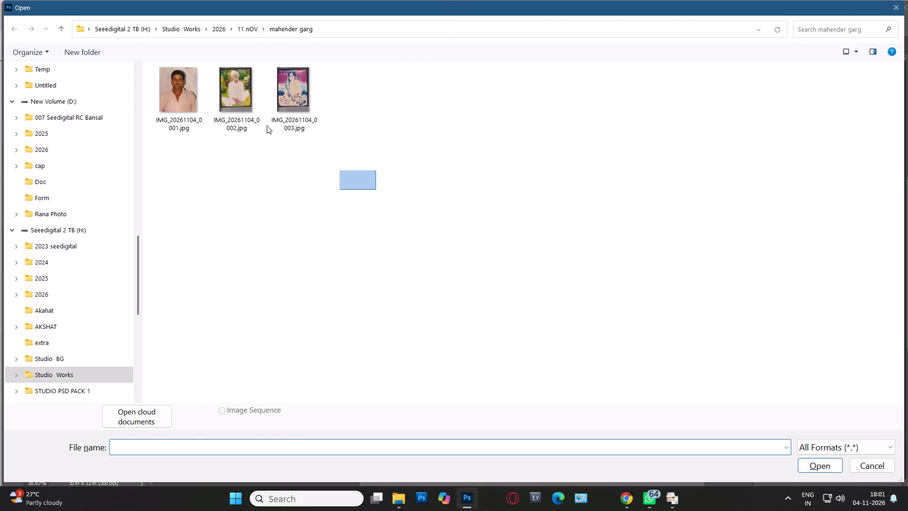
drag(267, 125, 220, 76)
click(828, 463)
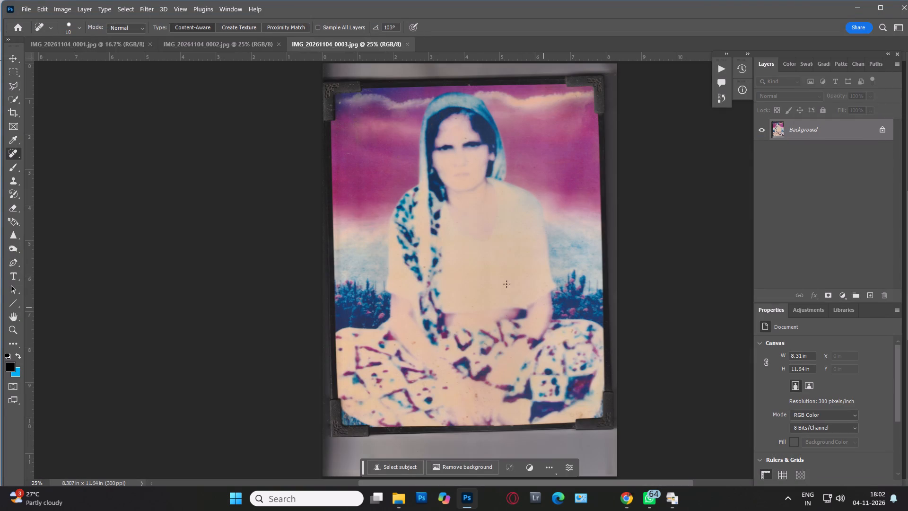
Straighten and crop the seated woman's scan to 10 x 12 in at 300 px/in, trimming away the surrounding frame.
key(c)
click(453, 246)
drag(620, 447, 611, 439)
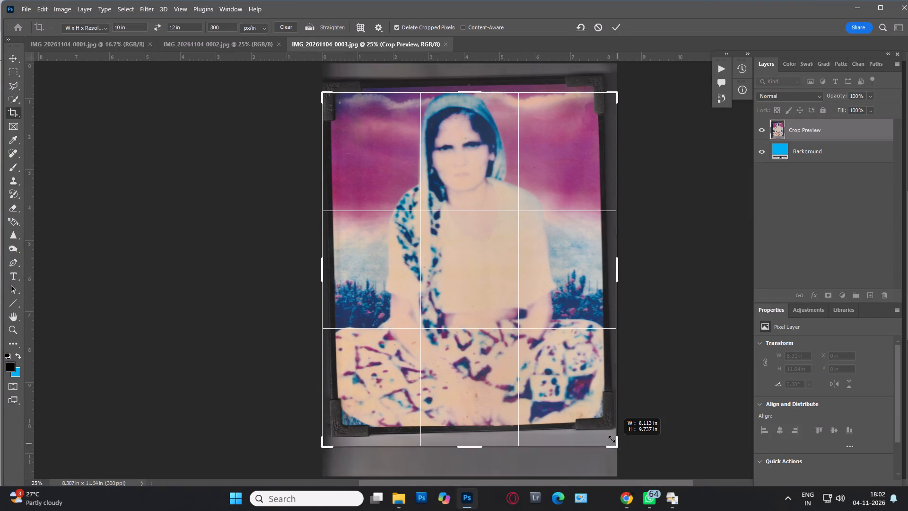
drag(611, 439, 607, 435)
drag(644, 412, 638, 415)
drag(518, 318, 516, 323)
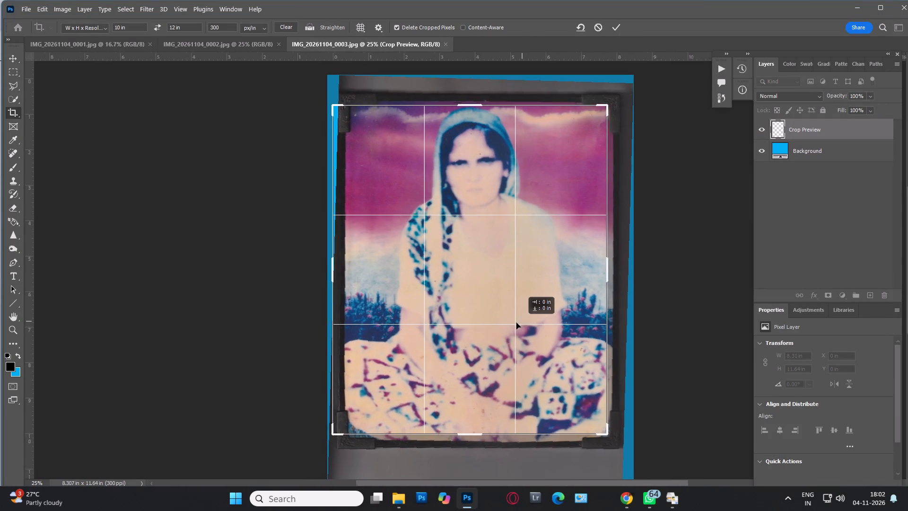
drag(516, 323, 517, 323)
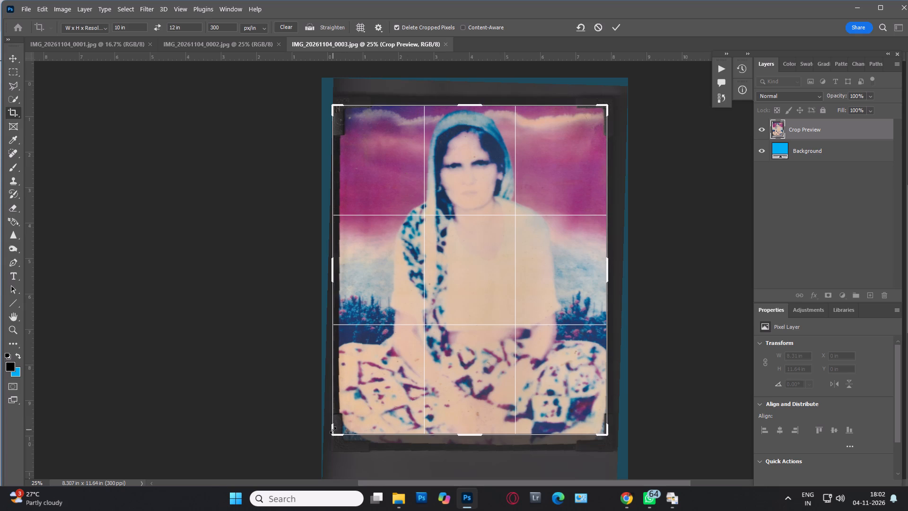
drag(333, 432, 341, 430)
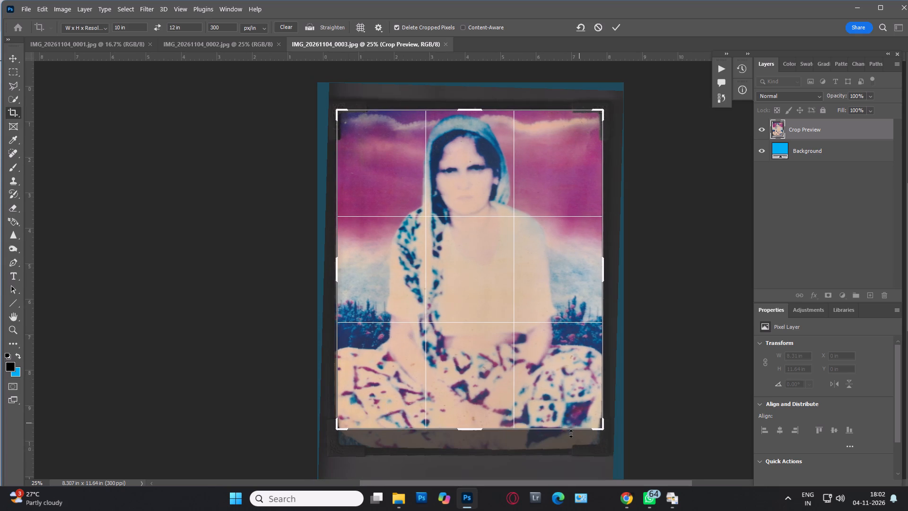
click(602, 427)
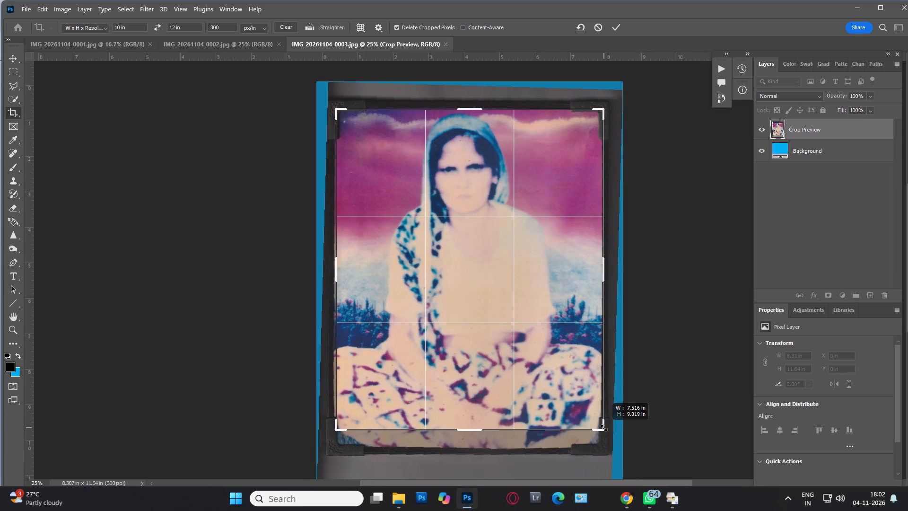
click(531, 343)
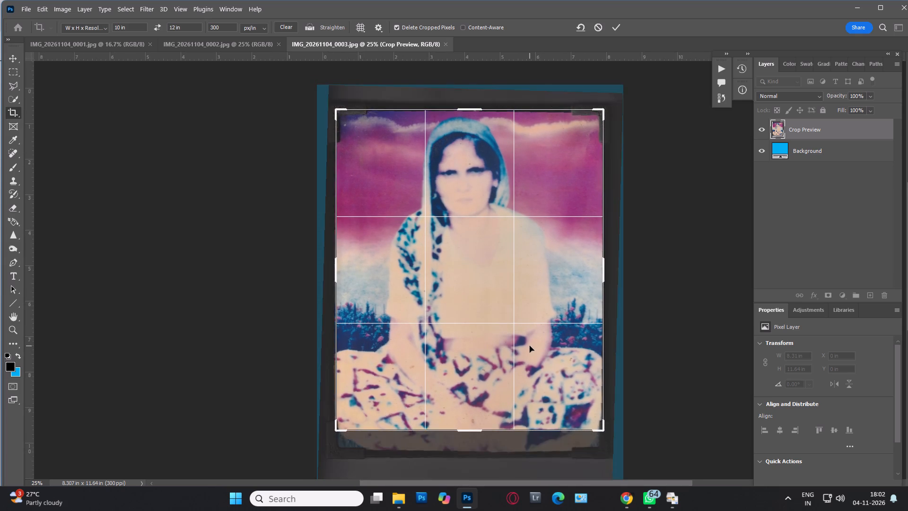
double_click(530, 346)
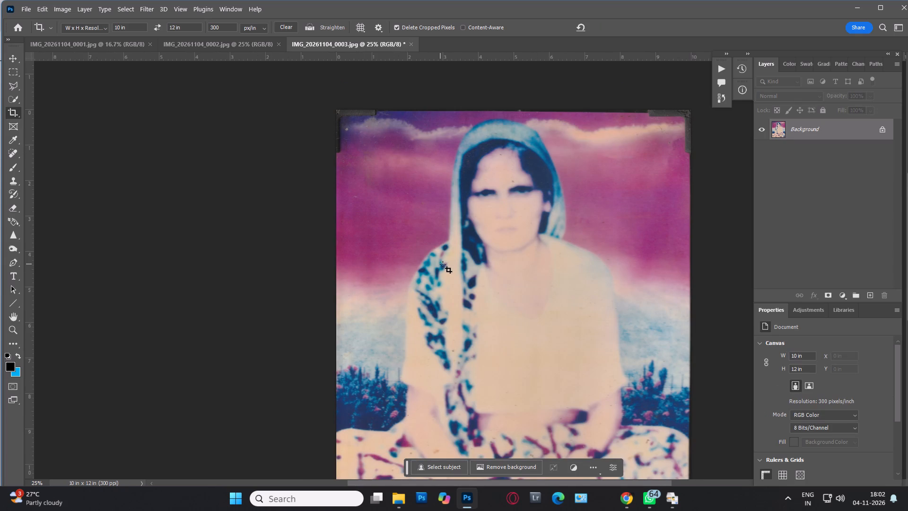
Remove the dark mounts at the woman's photo's two upper corners using the Spot Healing Brush at size 175.
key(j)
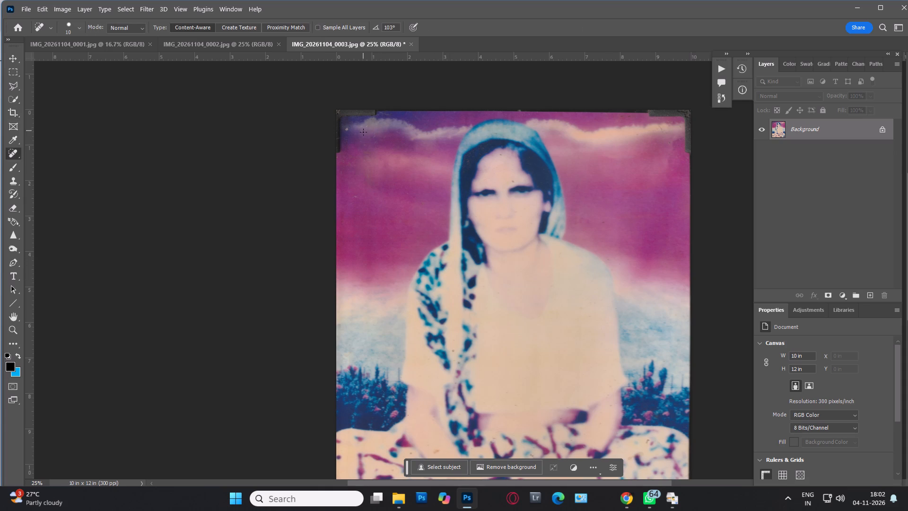
key(bracketright)
key(bracketright)
key(bracketright)
key(bracketright)
key(bracketright)
key(bracketright)
key(bracketright)
key(bracketright)
key(equal)
key(bracketleft)
key(bracketright)
key(bracketright)
key(bracketright)
key(bracketright)
key(bracketright)
key(bracketright)
key(bracketright)
key(bracketright)
key(bracketright)
key(bracketright)
key(bracketright)
drag(376, 114, 334, 150)
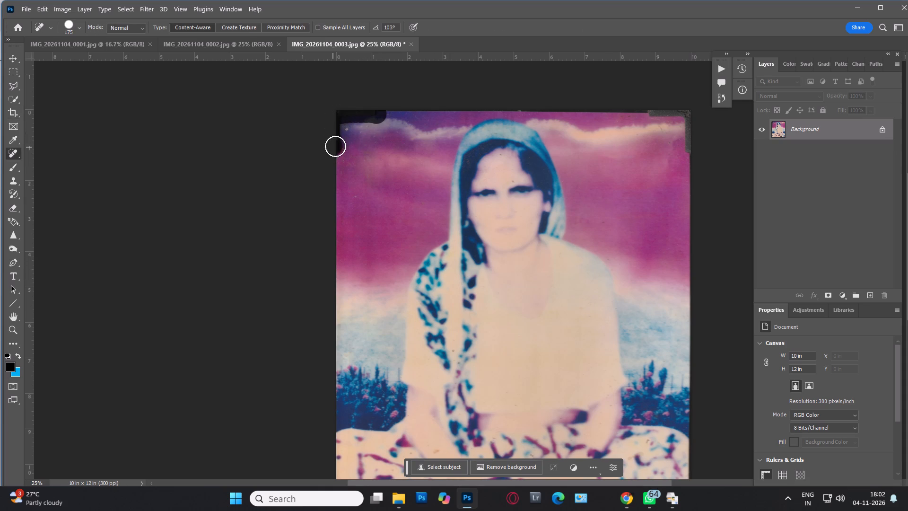
drag(657, 114, 693, 165)
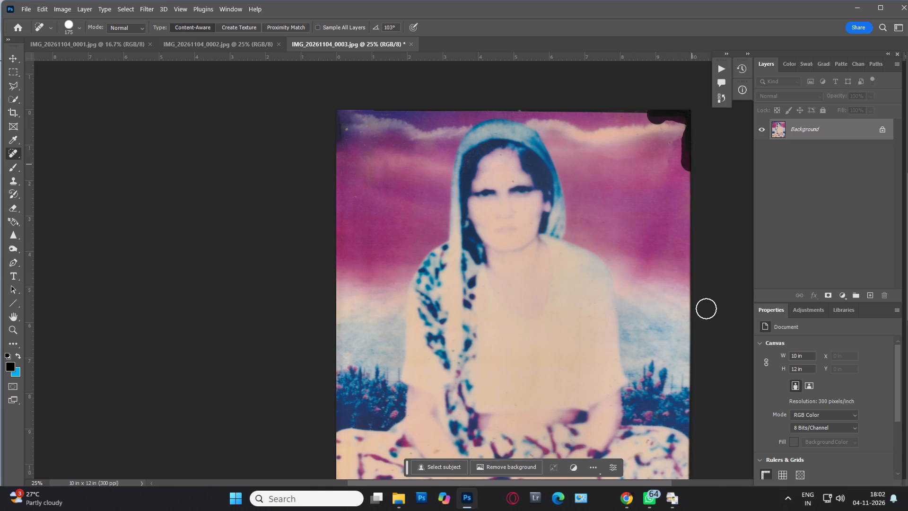
Heal both lower corners of the woman's photo and the dark strip along its entire right edge.
scroll(706, 308, down, 20)
drag(680, 353, 688, 379)
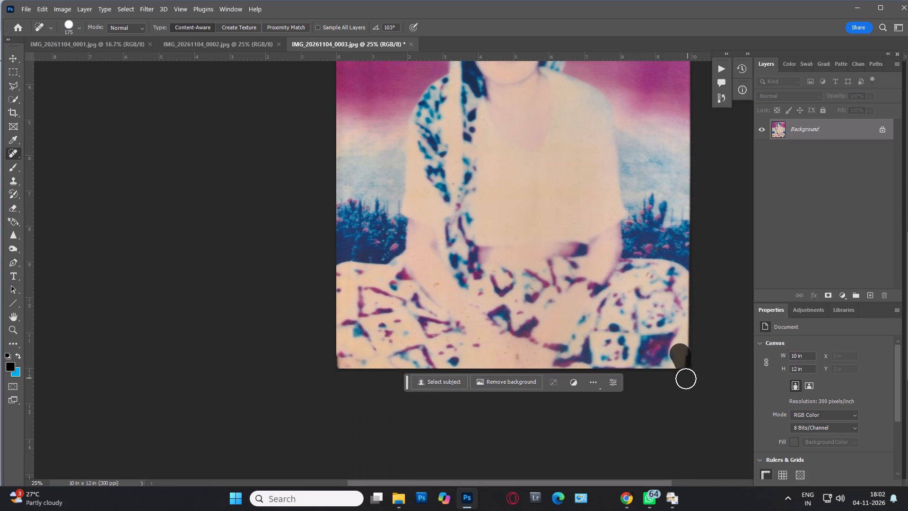
drag(336, 361, 329, 378)
drag(690, 363, 690, 346)
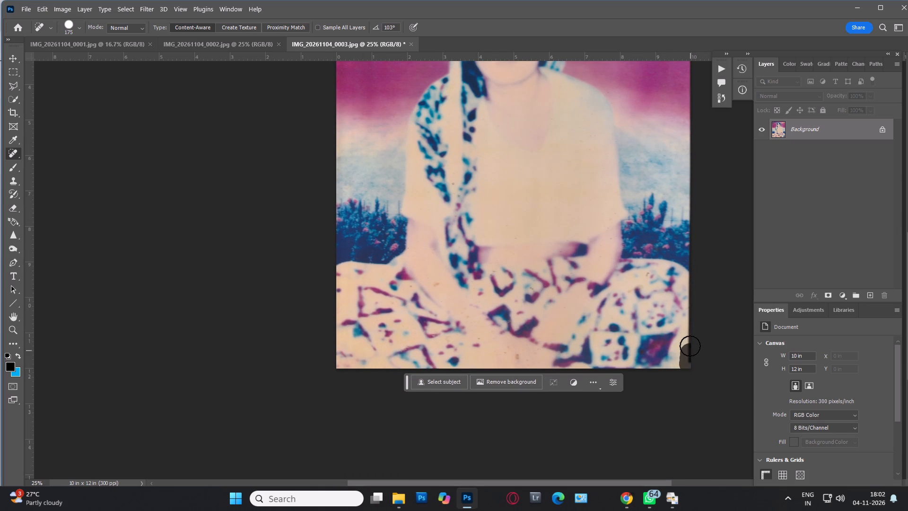
drag(690, 346, 687, 64)
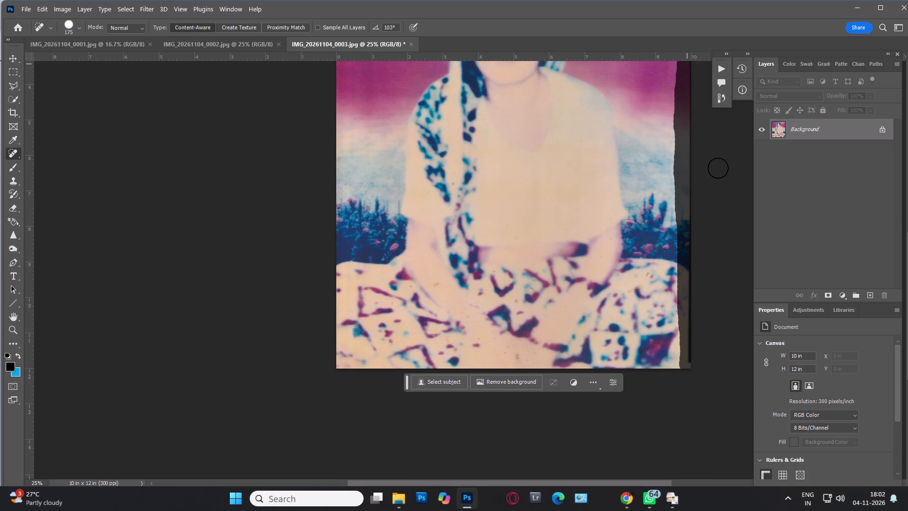
scroll(727, 262, up, 7)
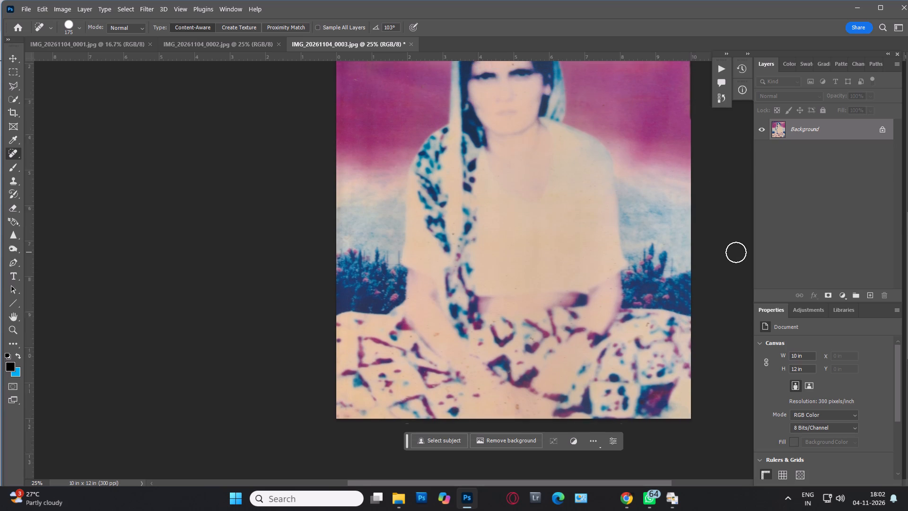
scroll(736, 252, up, 16)
drag(694, 279, 691, 141)
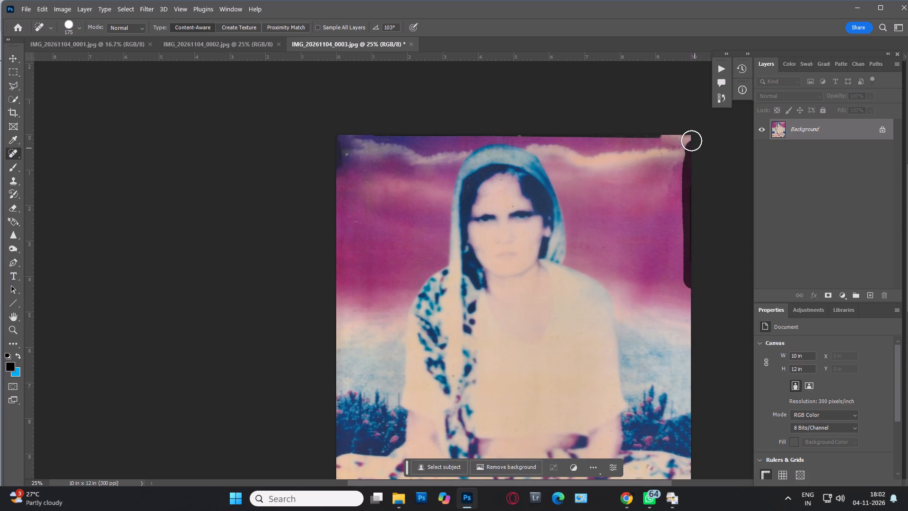
drag(691, 141, 686, 125)
Heal the dark strip along the woman's photo's top edge and the remaining mark near its upper-left corner.
drag(365, 132, 511, 128)
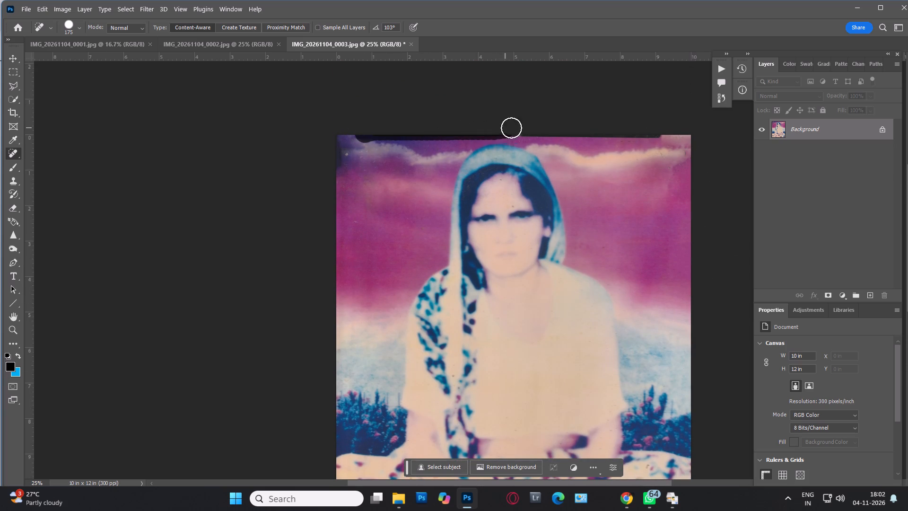
drag(511, 128, 504, 129)
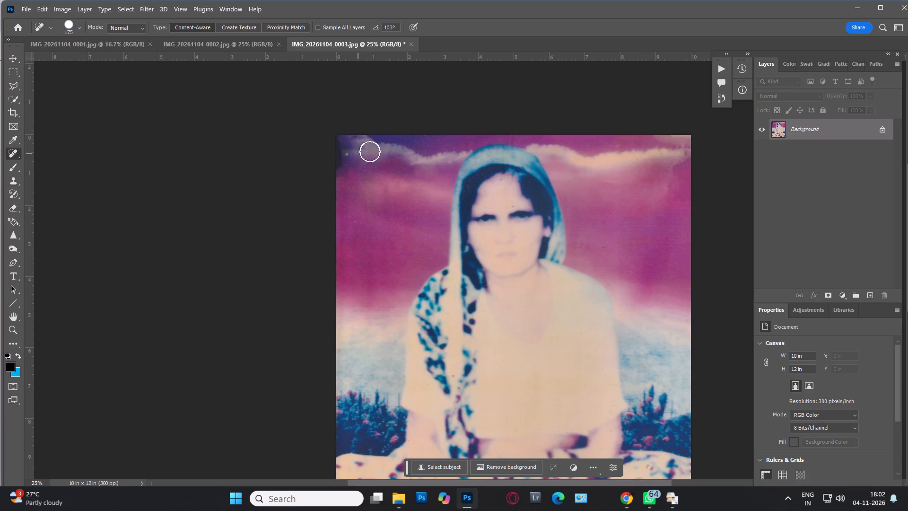
drag(344, 146, 340, 149)
Heal the small spots on the woman's scarf, forehead and the background beside her using the Spot Healing Brush at size 100.
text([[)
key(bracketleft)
drag(454, 356, 453, 362)
click(452, 374)
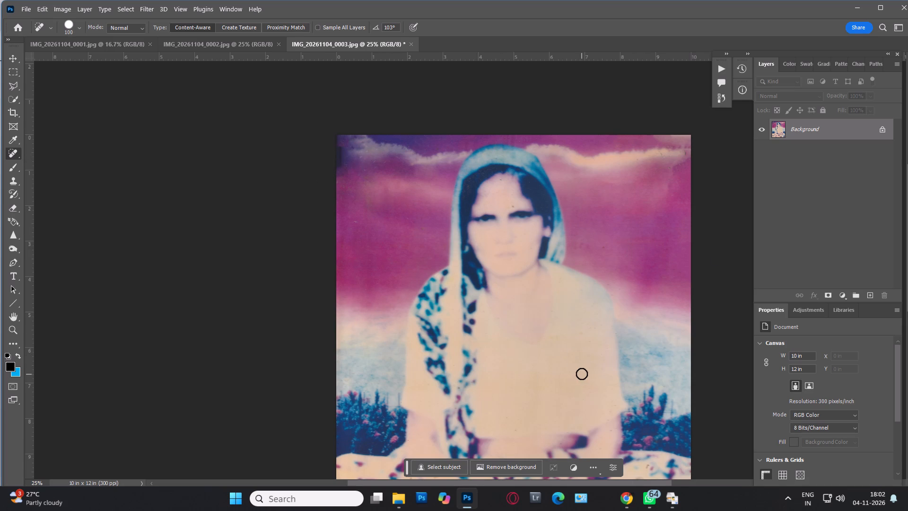
scroll(582, 374, down, 2)
scroll(571, 333, down, 4)
click(513, 151)
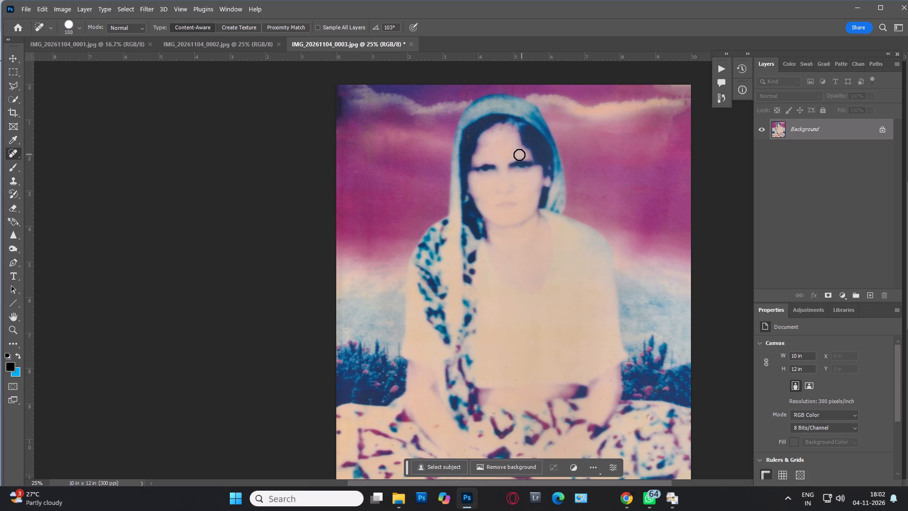
click(516, 155)
click(503, 131)
drag(602, 196, 598, 199)
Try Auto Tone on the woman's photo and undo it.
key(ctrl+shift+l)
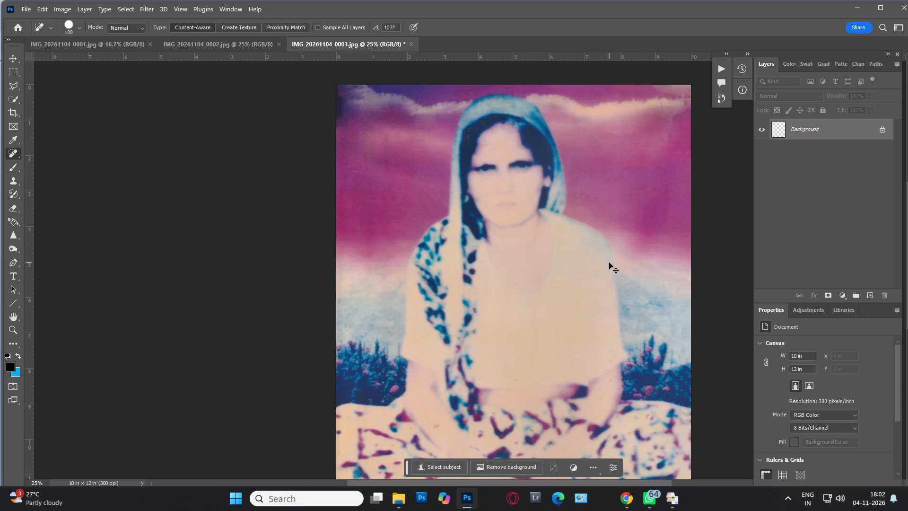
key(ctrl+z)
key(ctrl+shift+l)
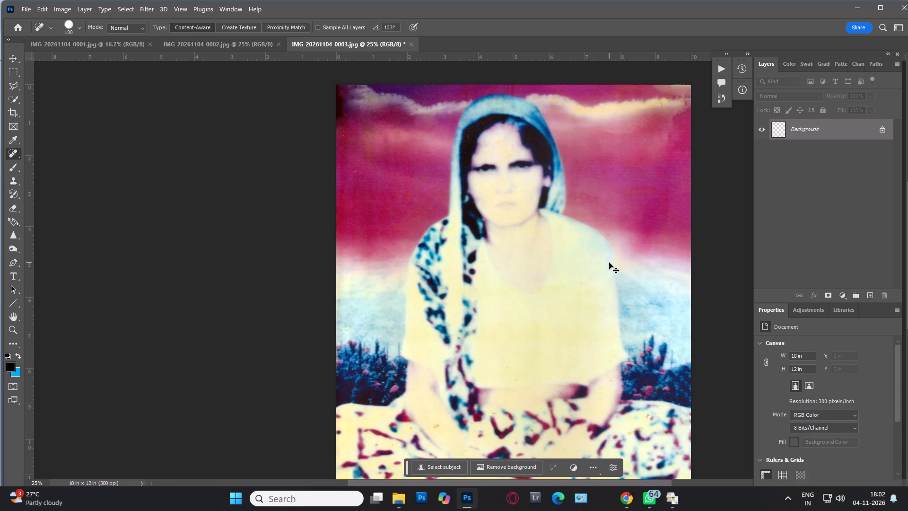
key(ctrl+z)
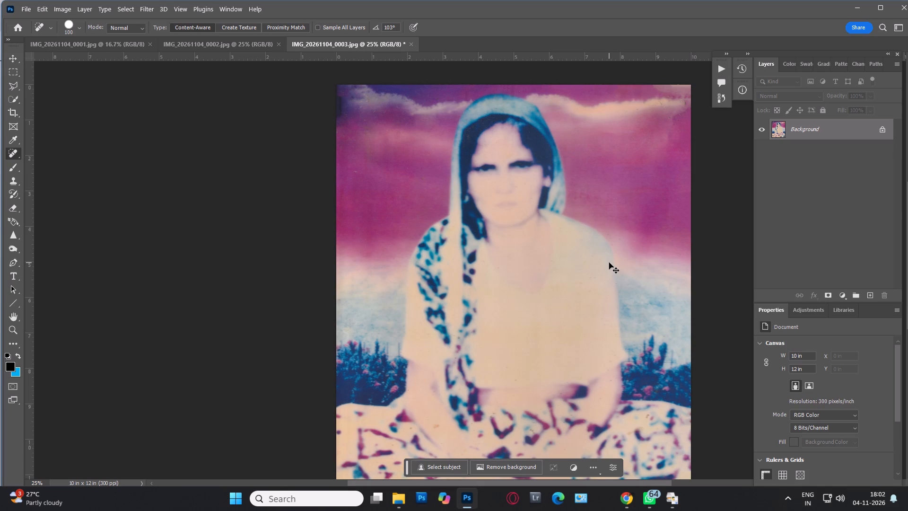
Adjust the woman's photo with Levels, setting the RGB input black point to 14 and white point to 230.
key(ctrl+l)
click(656, 350)
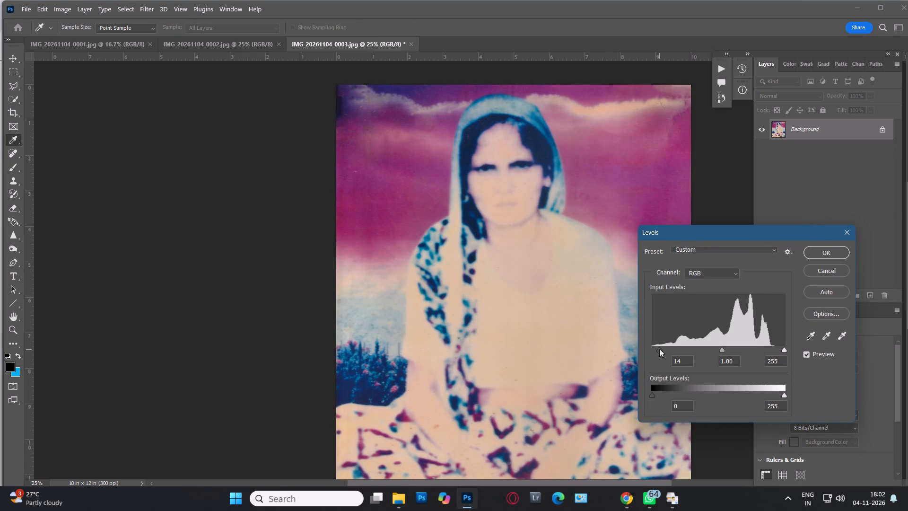
drag(780, 351, 771, 351)
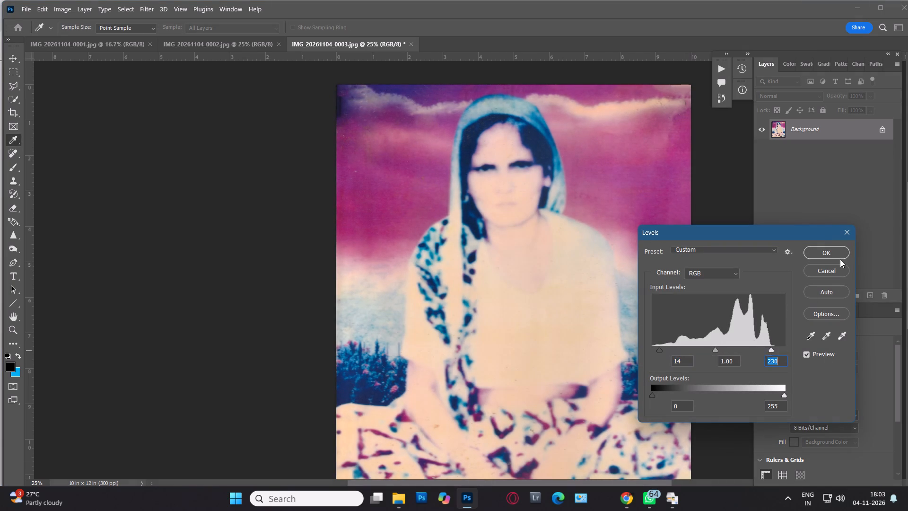
click(839, 257)
Save the woman's photo as a maximum-quality (12) progressive JPEG and close it.
key(ctrl+s)
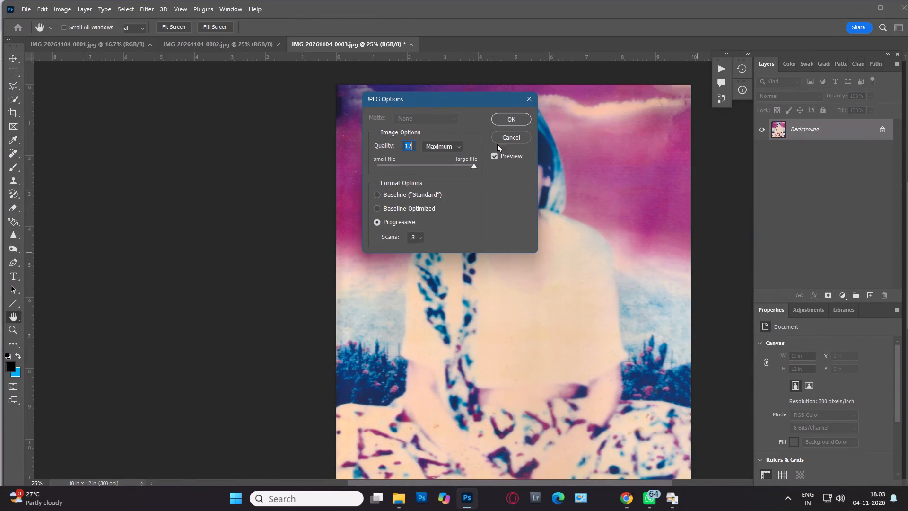
click(512, 113)
key(ctrl+w)
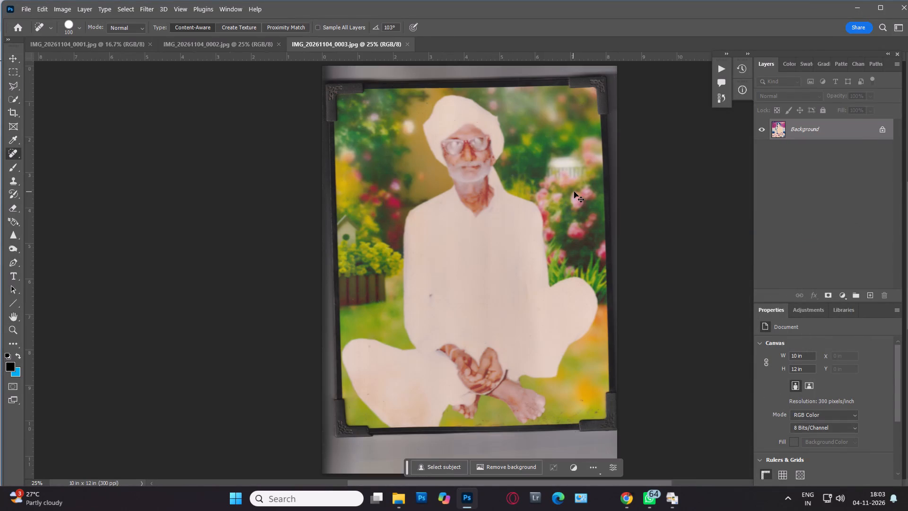
Straighten and crop the seated man's scan to 10 x 12 in at 300 px/in, trimming away most of the surrounding frame.
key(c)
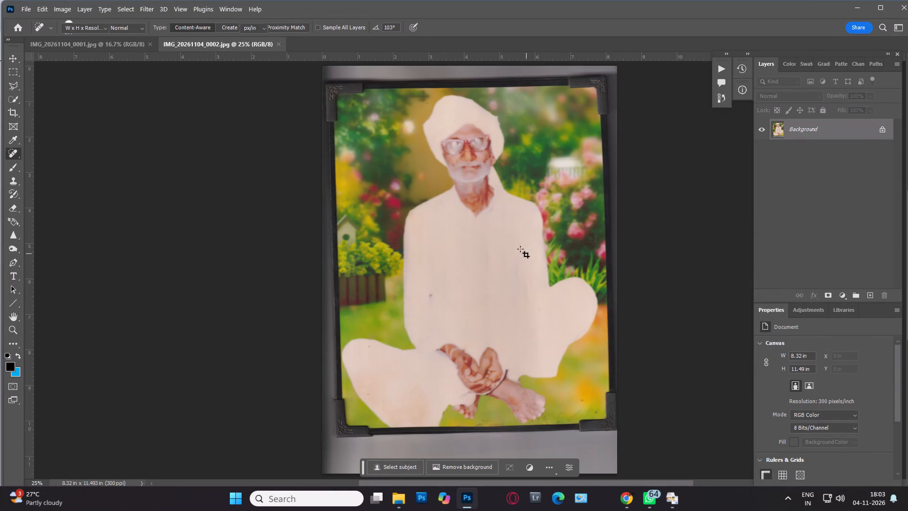
click(518, 241)
drag(614, 445, 608, 436)
drag(650, 413, 639, 418)
drag(526, 341, 517, 346)
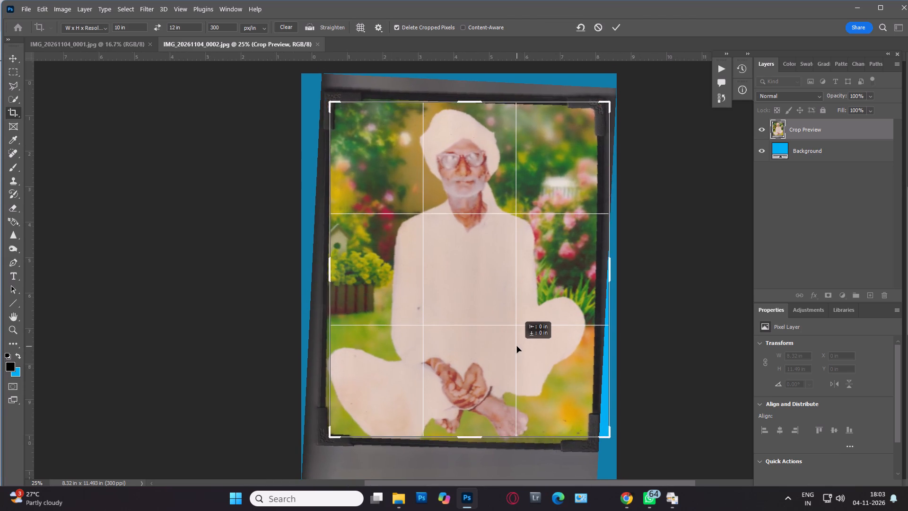
drag(517, 346, 521, 344)
drag(683, 352, 693, 350)
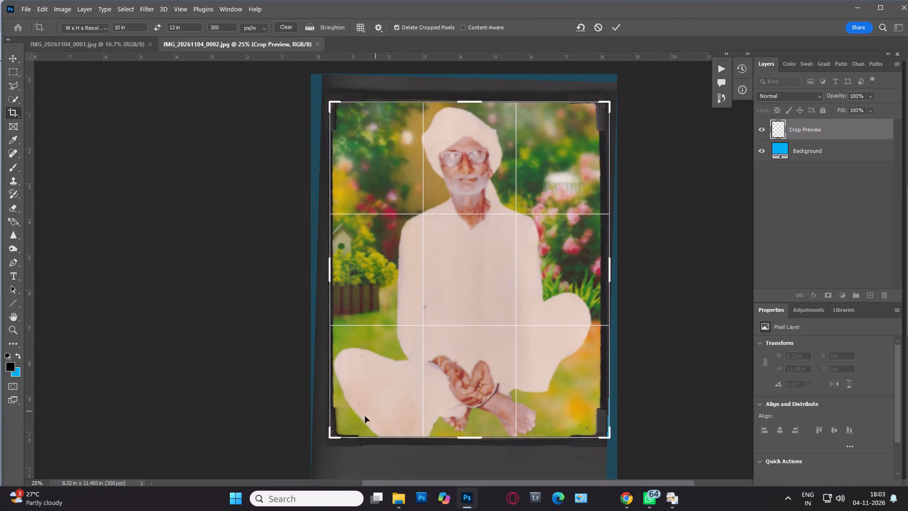
click(497, 369)
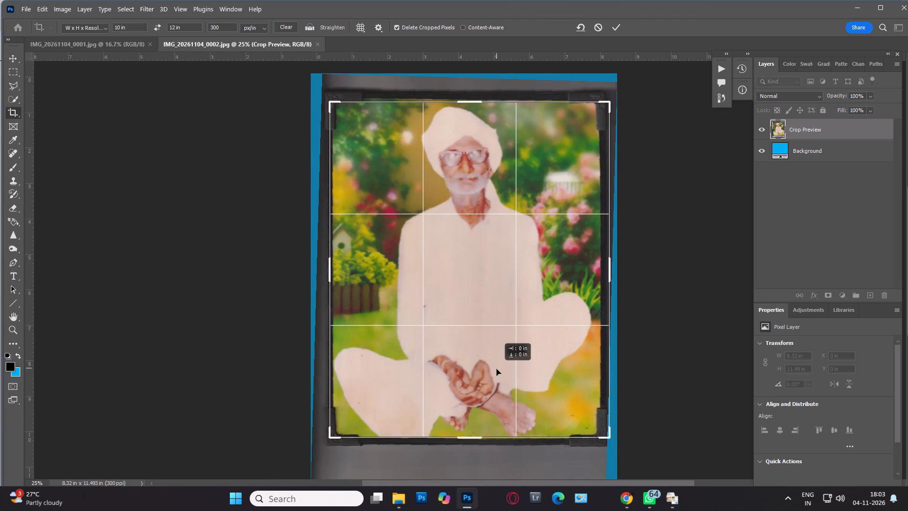
double_click(498, 370)
Select a narrow full-height strip at the man's photo's right edge and stretch it outward to about 237% width, pushing out the dark border.
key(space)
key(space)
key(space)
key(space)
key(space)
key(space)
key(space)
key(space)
drag(557, 355, 439, 279)
key(ctrl+minus)
key(ctrl+minus)
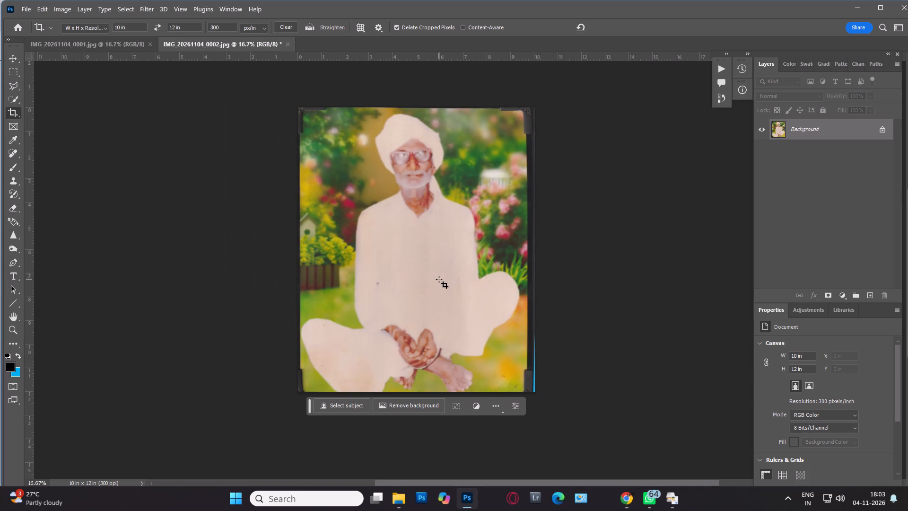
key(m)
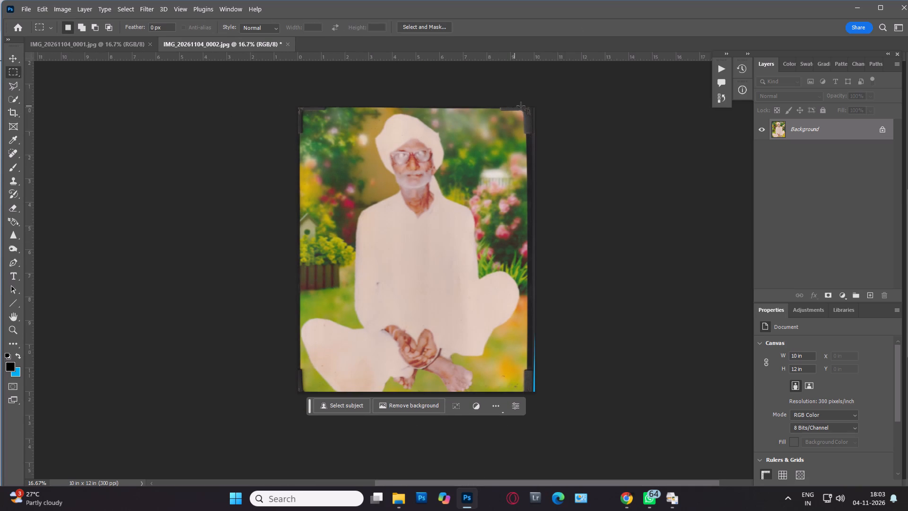
drag(520, 101, 583, 419)
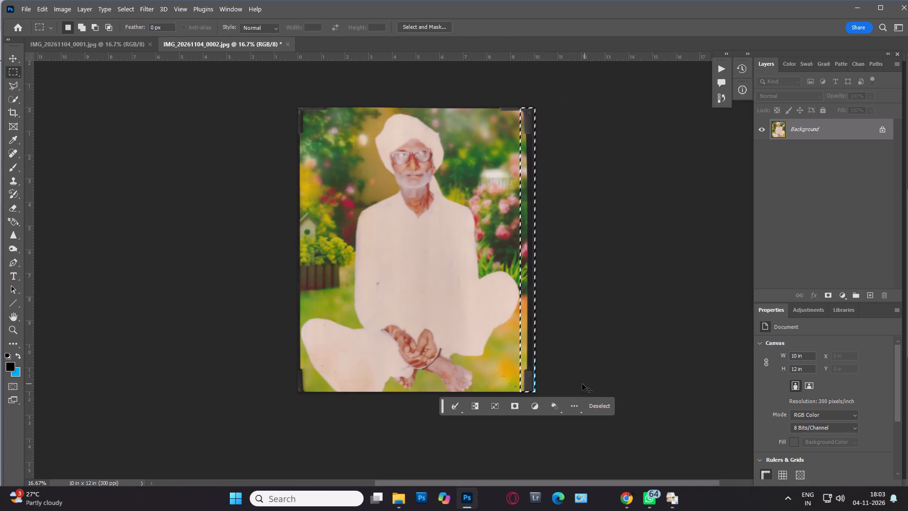
key(ctrl+t)
shift+drag(533, 249, 554, 253)
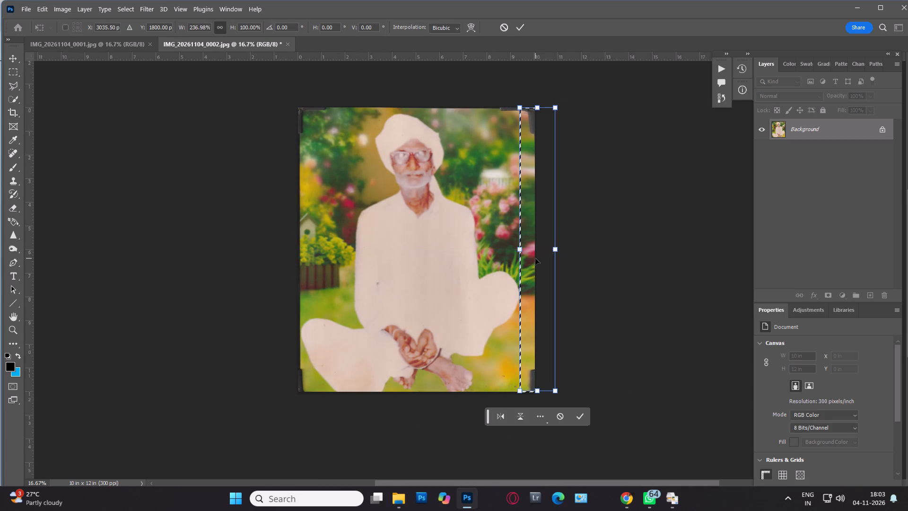
double_click(535, 258)
click(585, 204)
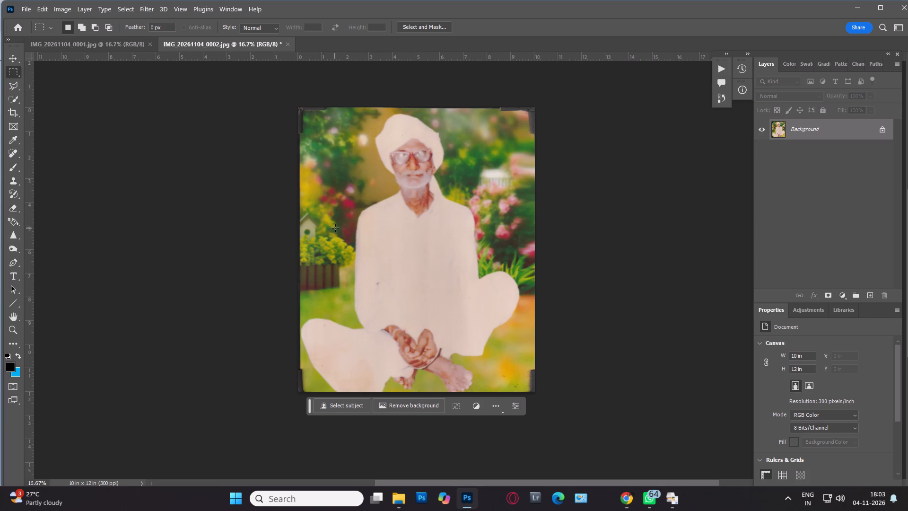
Heal the dark mounts at the man's photo's four corners, using brush size 100 for the lower-left and 300 for the others.
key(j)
drag(302, 370, 300, 383)
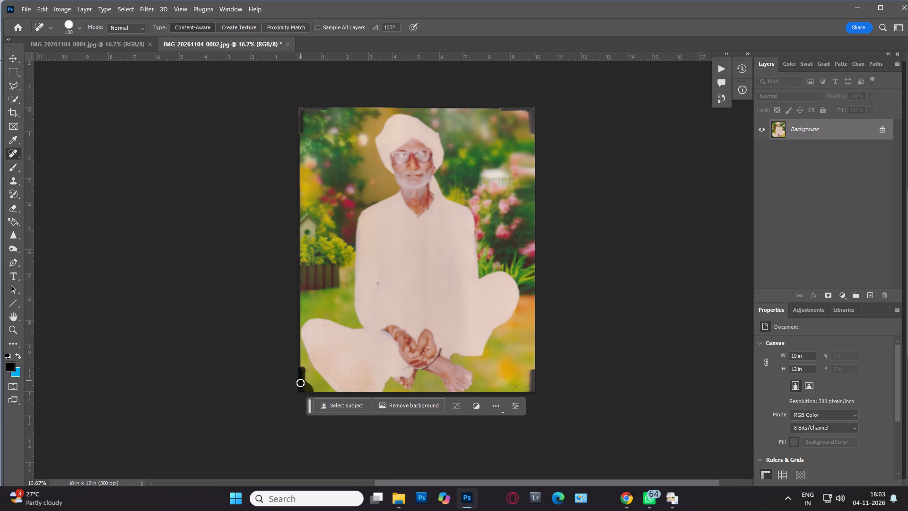
drag(300, 383, 300, 390)
key(bracketright)
key(bracketright)
key(bracketright)
key(bracketright)
key(bracketright)
key(bracketright)
drag(532, 372, 525, 400)
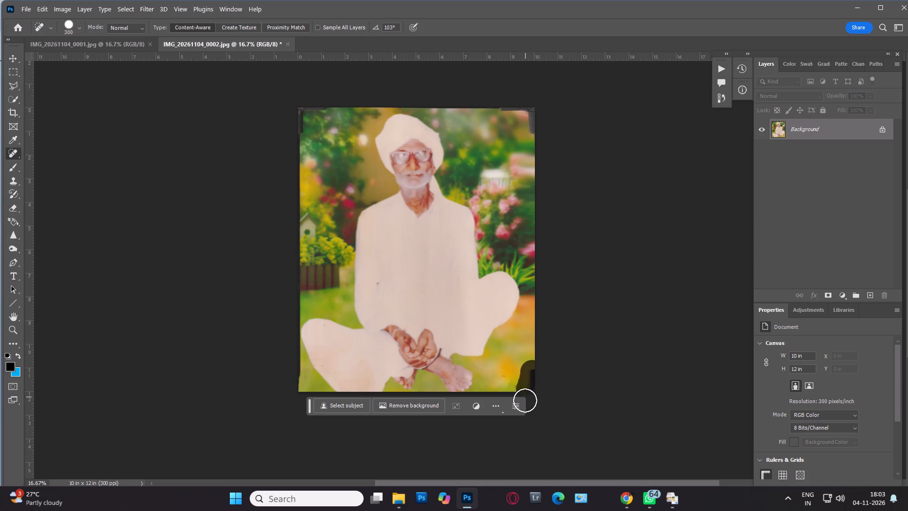
drag(525, 400, 508, 378)
drag(507, 110, 540, 133)
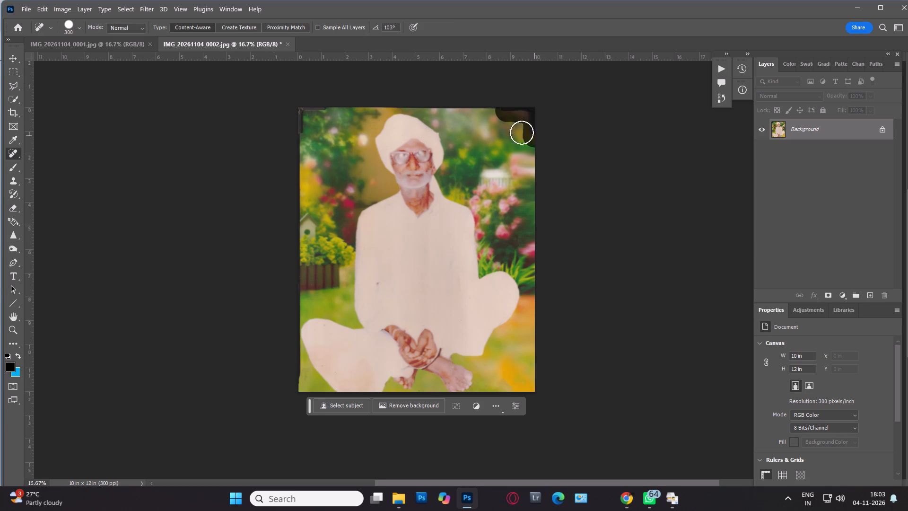
drag(314, 107, 289, 149)
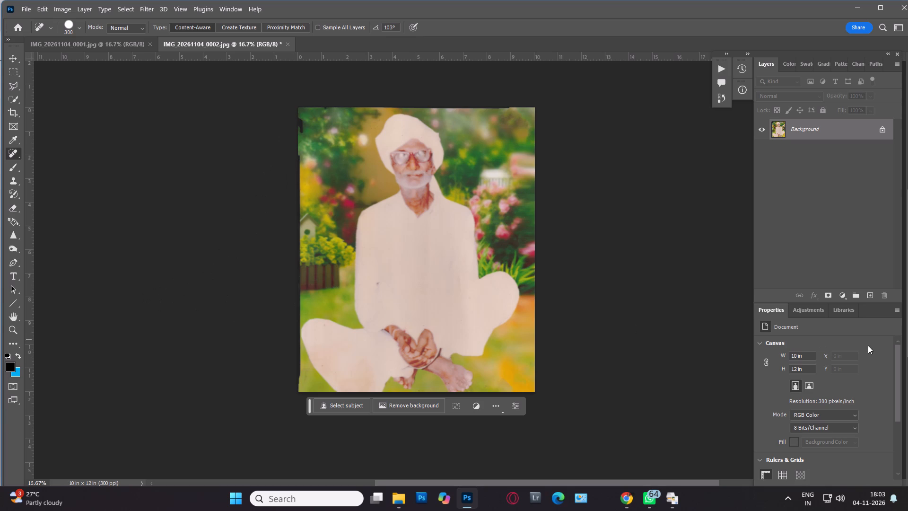
Heal the dark strip along the man's photo's left edge from the upper corner down past the planter.
drag(297, 123, 298, 200)
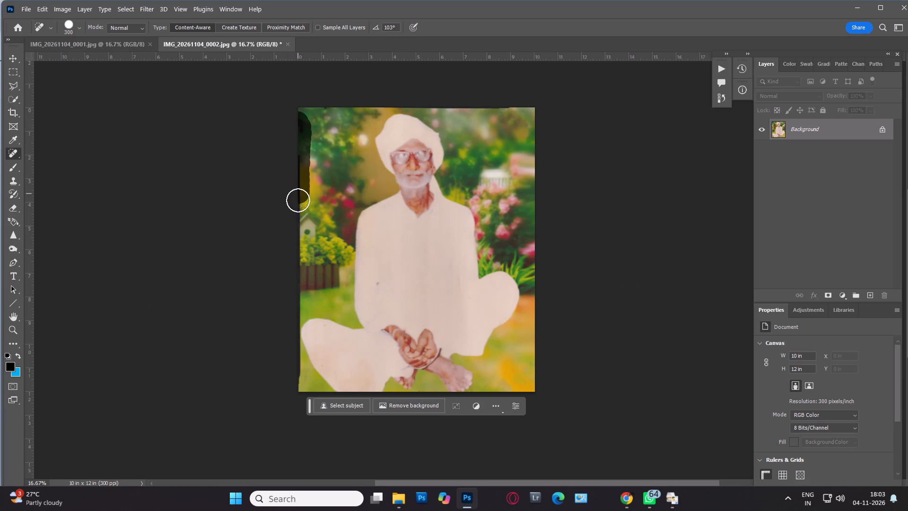
drag(298, 200, 283, 299)
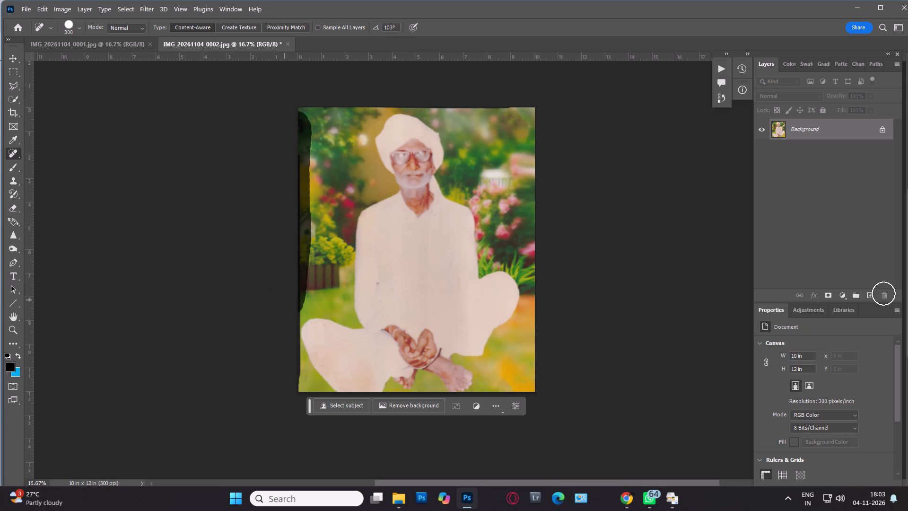
Adjust the man's photo with Levels, setting the RGB input white point to 241 and raising the black point slightly.
key(ctrl+l)
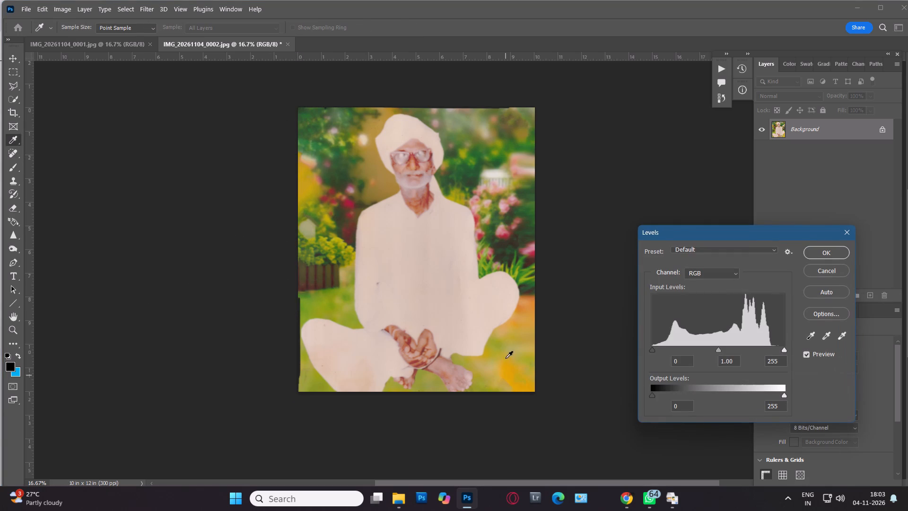
click(781, 348)
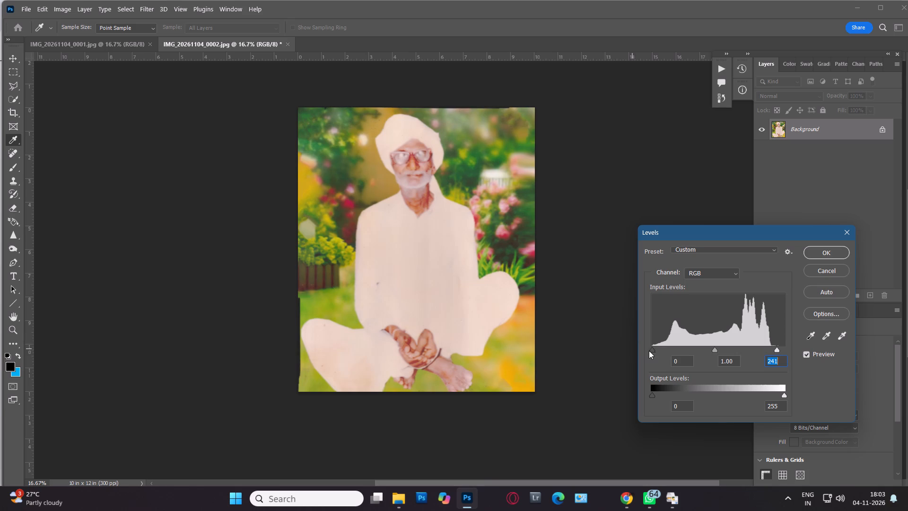
drag(650, 351, 655, 351)
click(822, 251)
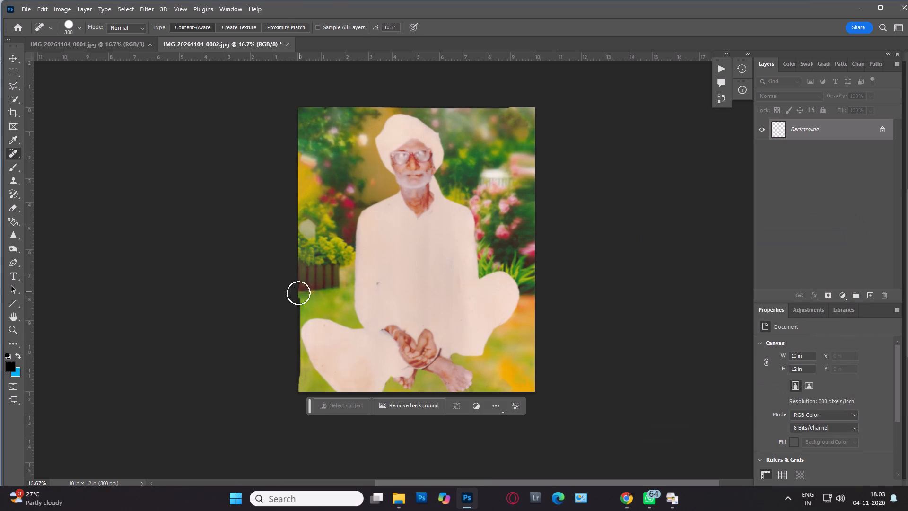
Heal the remaining dark strip and marks along the man's photo's lower left edge with the brush at size 150.
key(bracketleft)
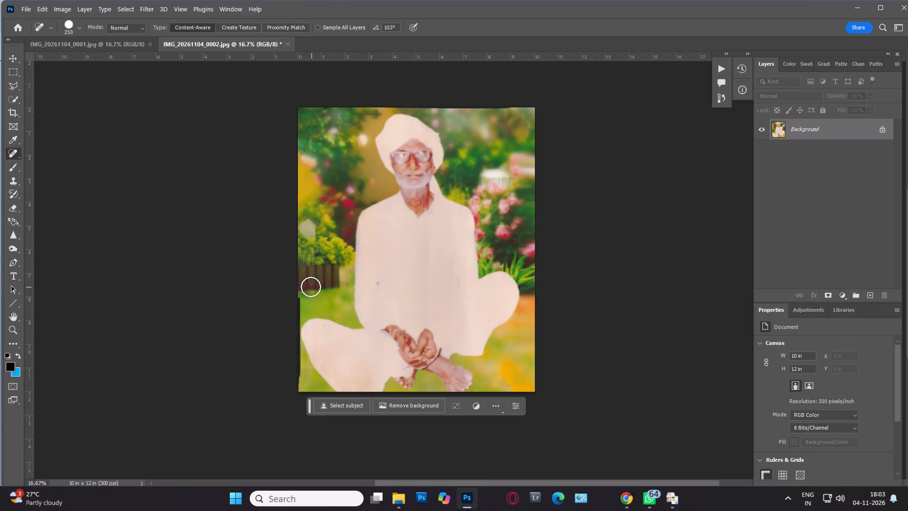
key(bracketleft)
key(bracketleft)
key(bracketleft)
drag(296, 296, 295, 334)
drag(295, 334, 291, 405)
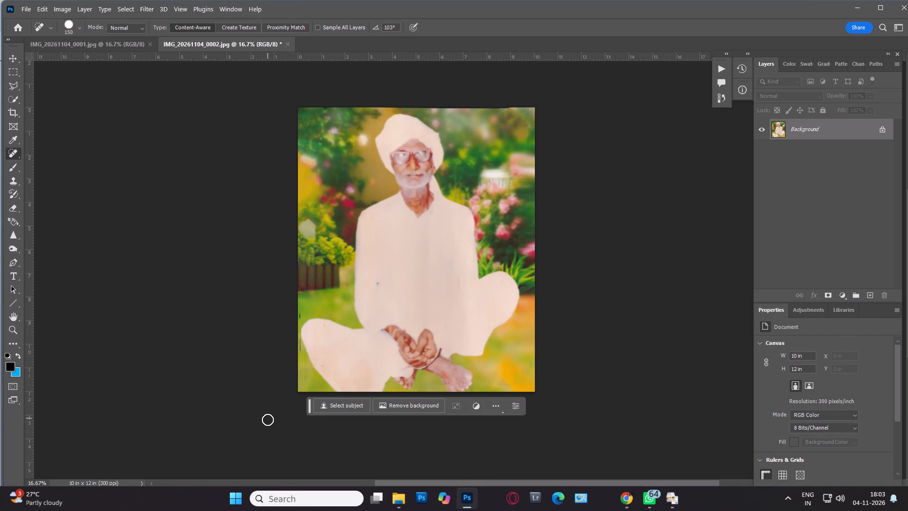
drag(299, 312, 288, 323)
drag(297, 352, 297, 346)
drag(297, 346, 287, 319)
Heal the small area between the man's foot and his white clothing with the brush at size 90.
key(bracketleft)
key(bracketleft)
key(bracketleft)
drag(457, 361, 457, 361)
drag(457, 361, 462, 361)
Save the seated man's photo as a Progressive JPEG at Maximum quality 12.
key(ctrl+s)
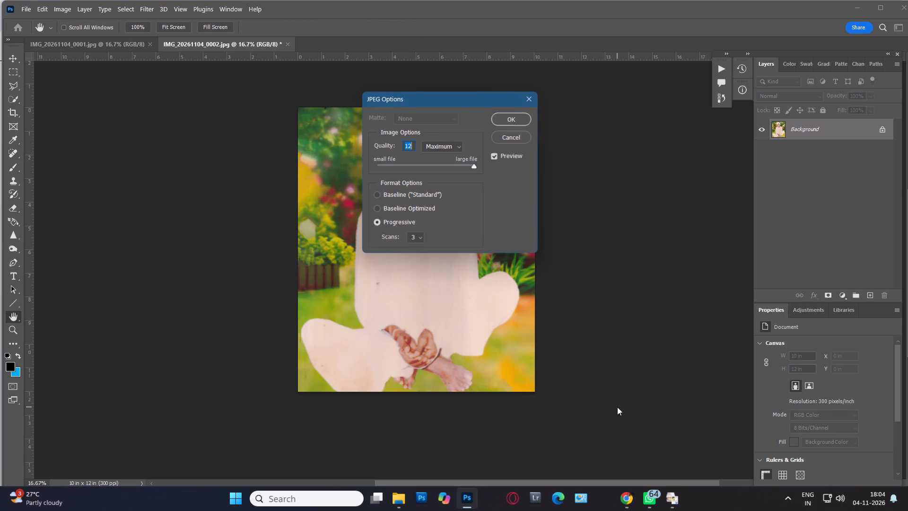
key(Return)
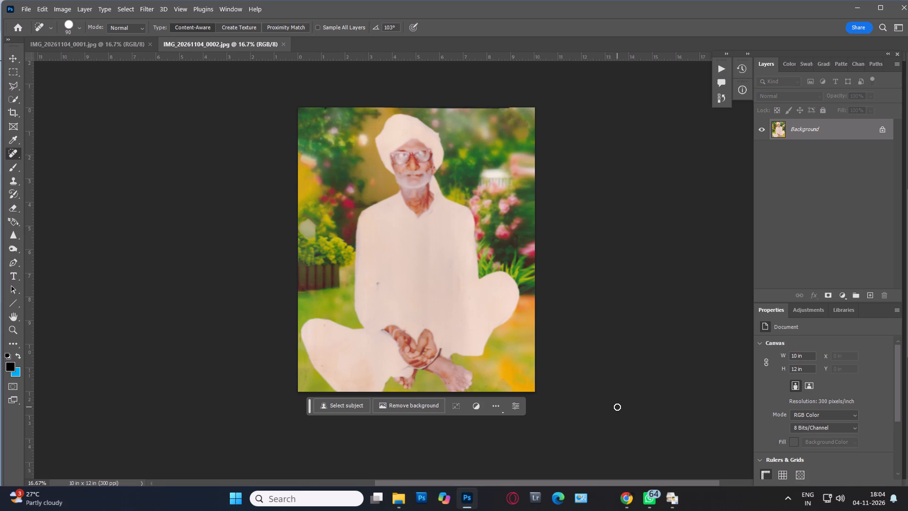
Heal the faint streaks on the lower part of the seated man's white tunic with the brush at size 90.
key(ctrl+plus)
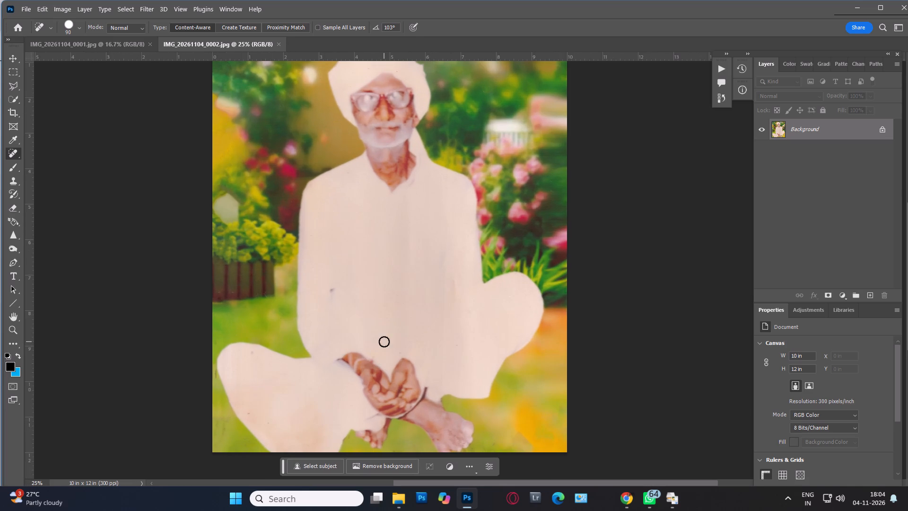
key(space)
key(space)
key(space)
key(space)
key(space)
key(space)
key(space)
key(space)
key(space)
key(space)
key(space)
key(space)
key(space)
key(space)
drag(468, 160, 470, 237)
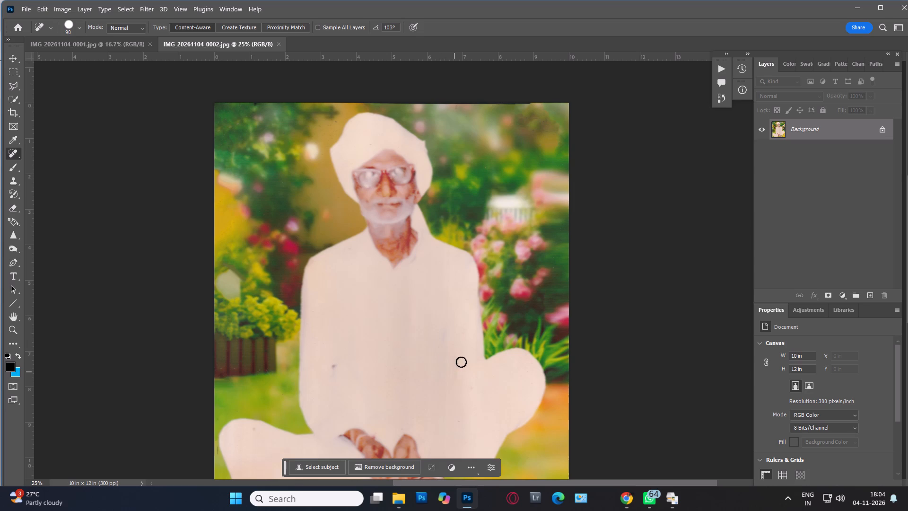
drag(457, 361, 451, 336)
drag(445, 332, 443, 358)
drag(456, 362, 457, 374)
Heal the pale fence-like patch above the pink flowers beside the seated man with the brush at size 250.
key(ctrl+plus)
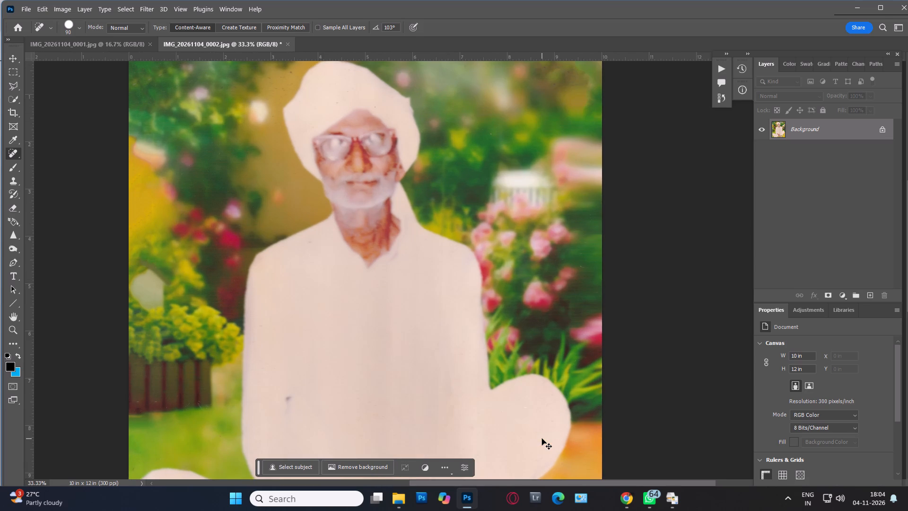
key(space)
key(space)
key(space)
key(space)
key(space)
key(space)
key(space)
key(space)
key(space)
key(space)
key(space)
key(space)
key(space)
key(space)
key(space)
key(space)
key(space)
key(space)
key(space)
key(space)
drag(433, 419, 508, 325)
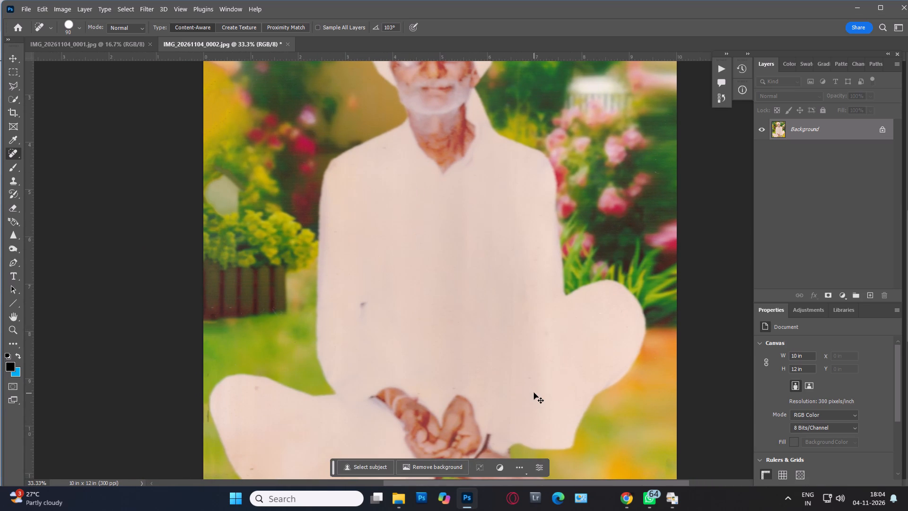
key(ctrl+minus)
key(ctrl+minus)
key(ctrl+minus)
key(ctrl+minus)
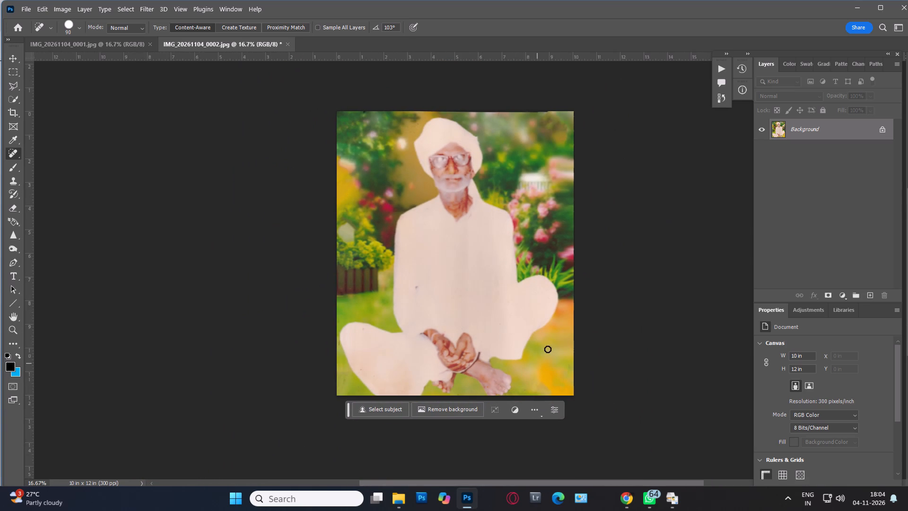
key(bracketright)
key(bracketright)
key(bracketright)
key(bracketright)
key(bracketright)
key(bracketright)
drag(519, 181, 553, 187)
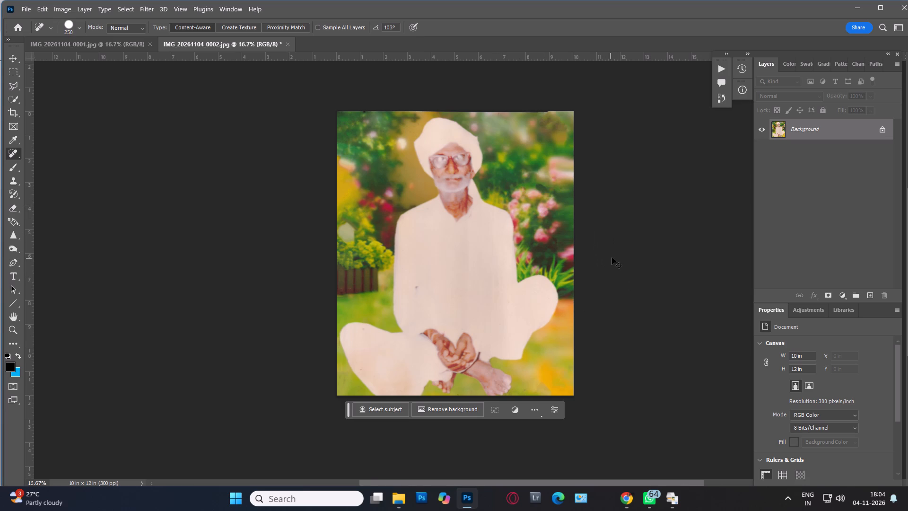
Close IMG_20261104_0002.jpg saving its changes, and close IMG_20261104_0001.jpg as well.
key(ctrl+w)
key(Return)
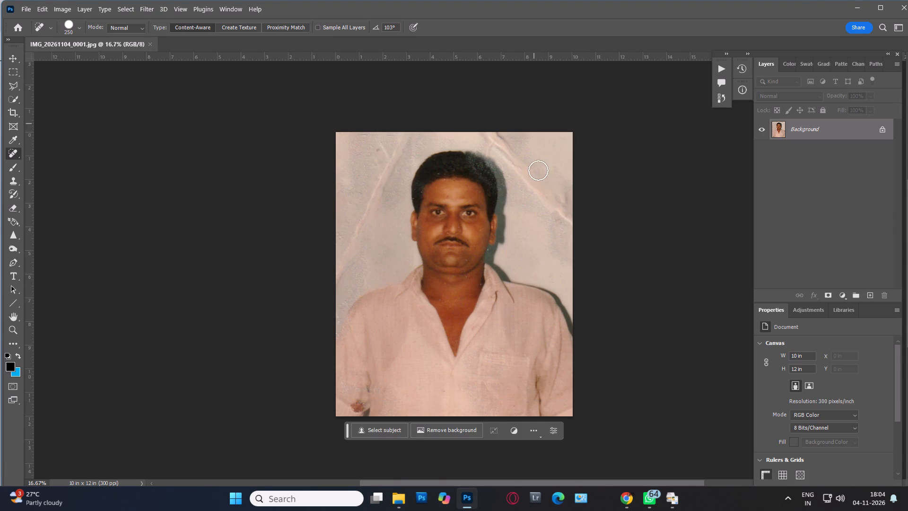
key(ctrl+w)
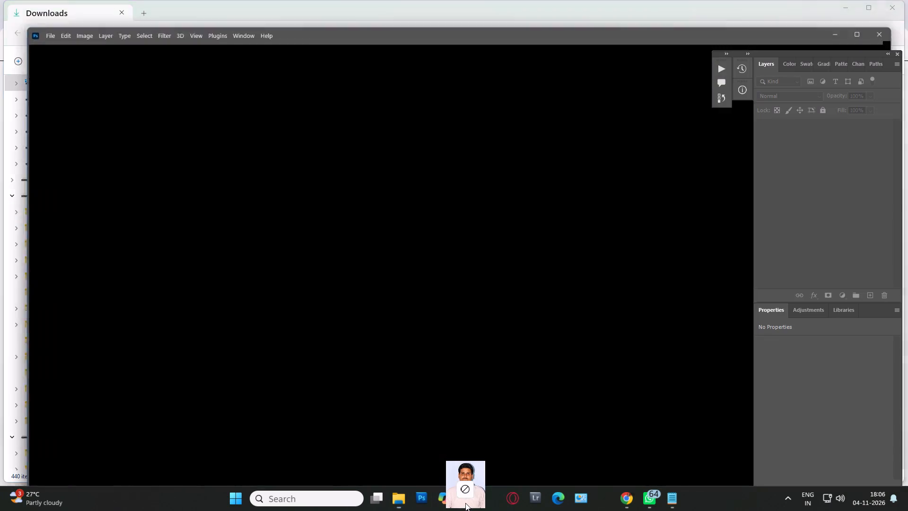
drag(465, 503, 545, 35)
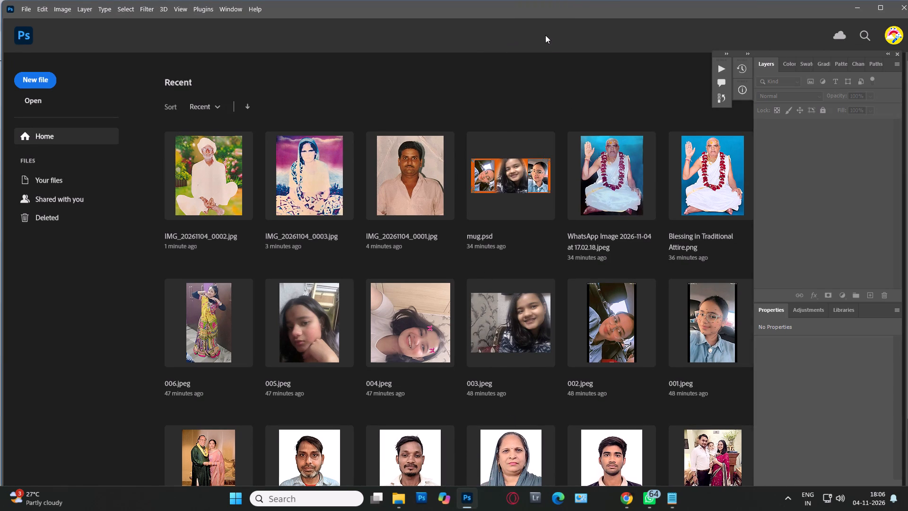
Open the man's retouched scan IMG_20261104_0001.jpg alongside the enhanced portrait.
key(ctrl+o)
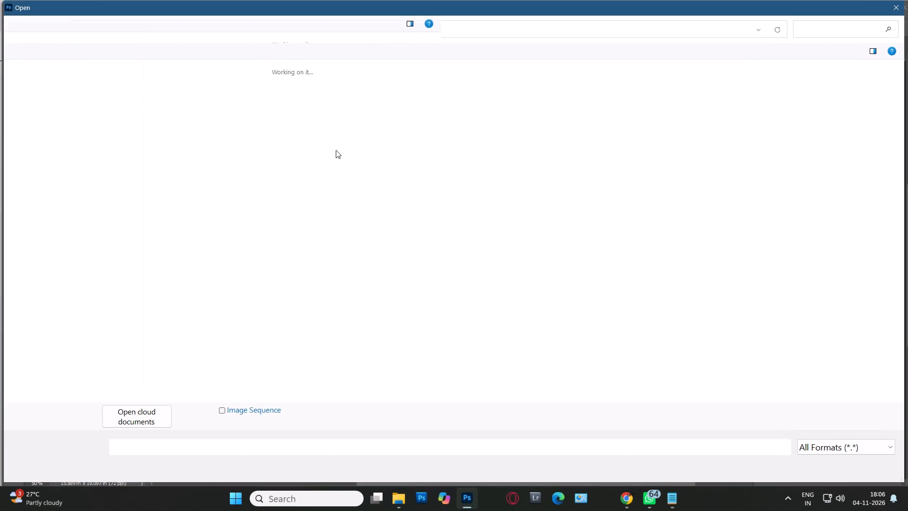
double_click(183, 85)
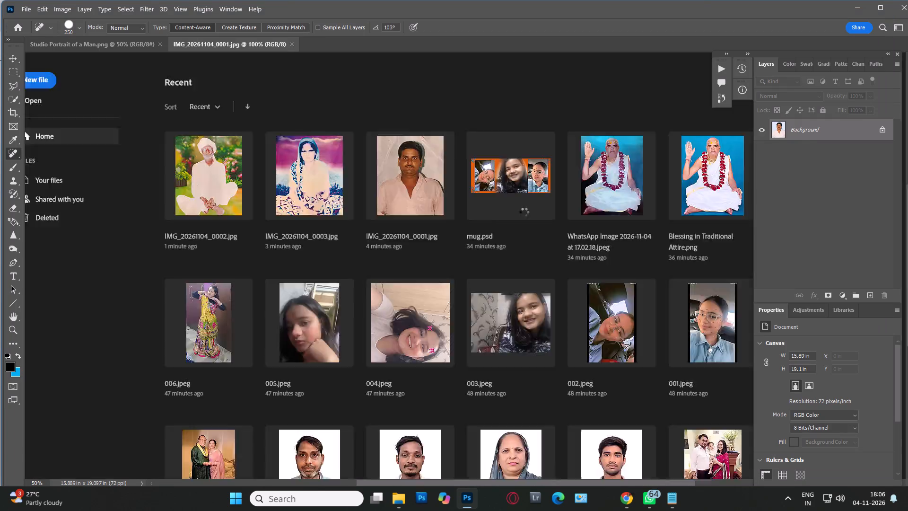
key(ctrl+plus)
key(ctrl+plus)
key(ctrl+minus)
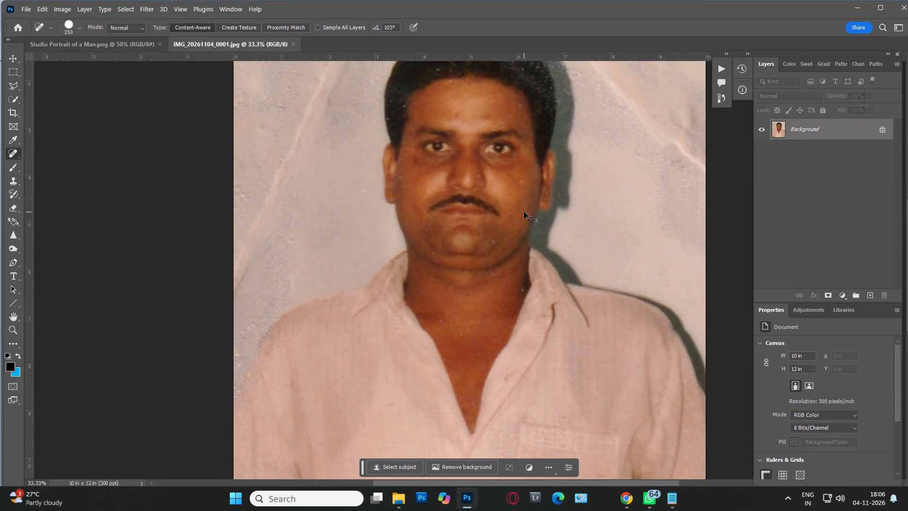
key(ctrl+minus)
key(ctrl+minus)
Crop the enhanced Studio Portrait of a Man.png to 10 x 12 in at 300 px/in.
click(103, 40)
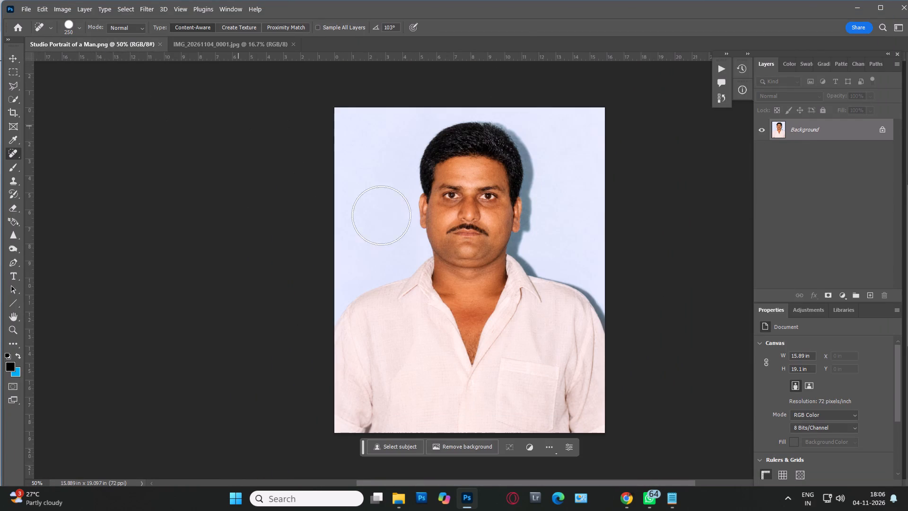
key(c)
click(475, 301)
double_click(533, 244)
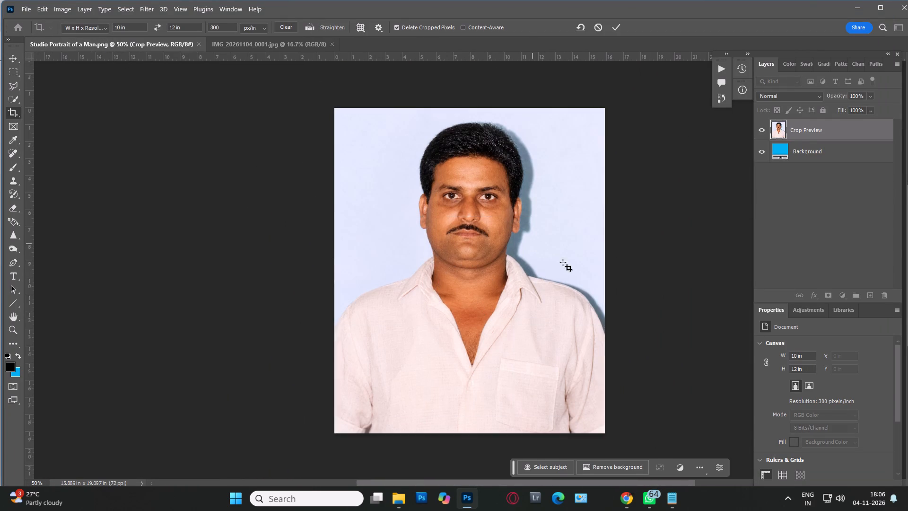
Copy the entire enhanced portrait and paste it as a new layer over the scan in IMG_20261104_0001.jpg.
key(ctrl+minus)
key(ctrl+minus)
key(ctrl+minus)
key(ctrl+minus)
key(ctrl+minus)
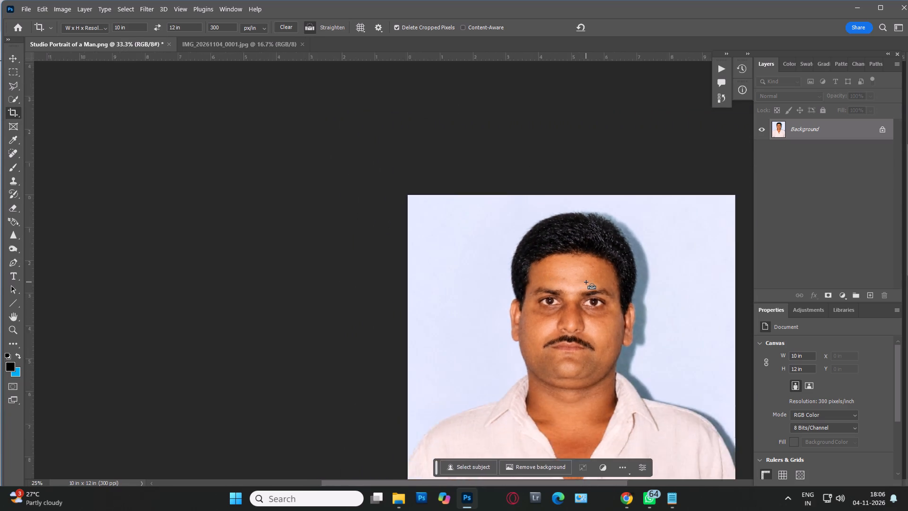
key(ctrl+minus)
key(ctrl+a)
key(ctrl+c)
click(233, 54)
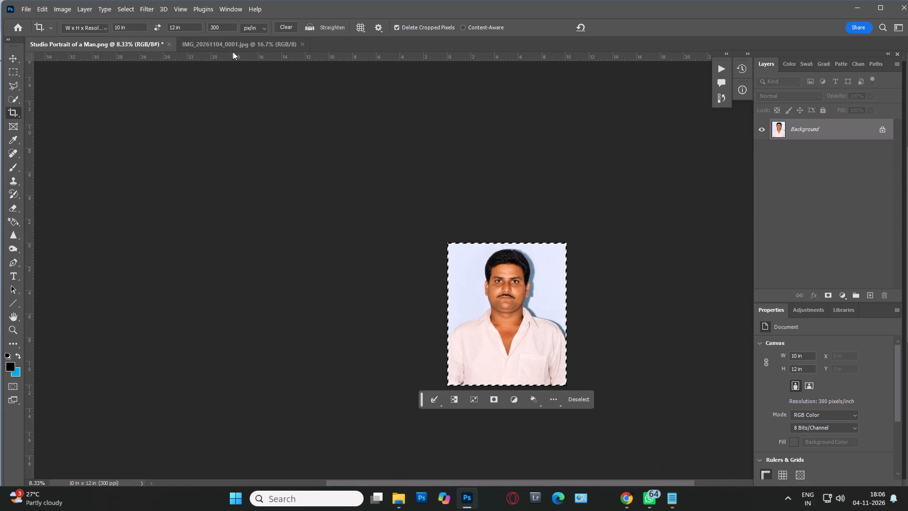
click(235, 45)
key(ctrl+v)
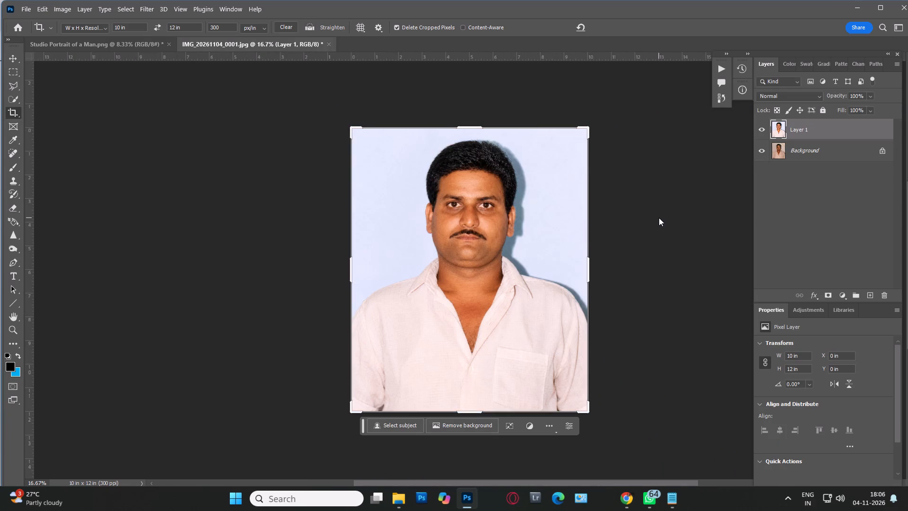
Compare the pasted enhanced layer with the original scan beneath it and examine the man's face up close.
click(760, 131)
click(760, 131)
key(ctrl+plus)
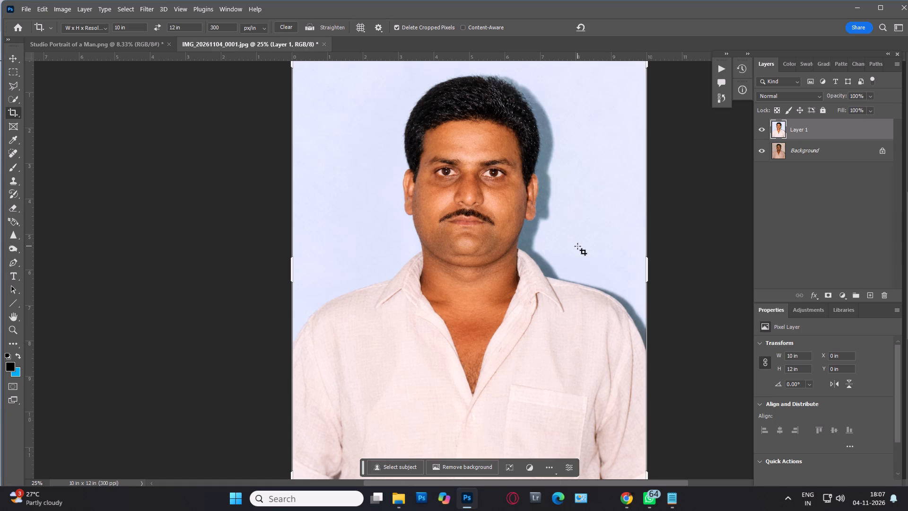
key(ctrl+plus)
key(ctrl+plus)
key(ctrl+plus)
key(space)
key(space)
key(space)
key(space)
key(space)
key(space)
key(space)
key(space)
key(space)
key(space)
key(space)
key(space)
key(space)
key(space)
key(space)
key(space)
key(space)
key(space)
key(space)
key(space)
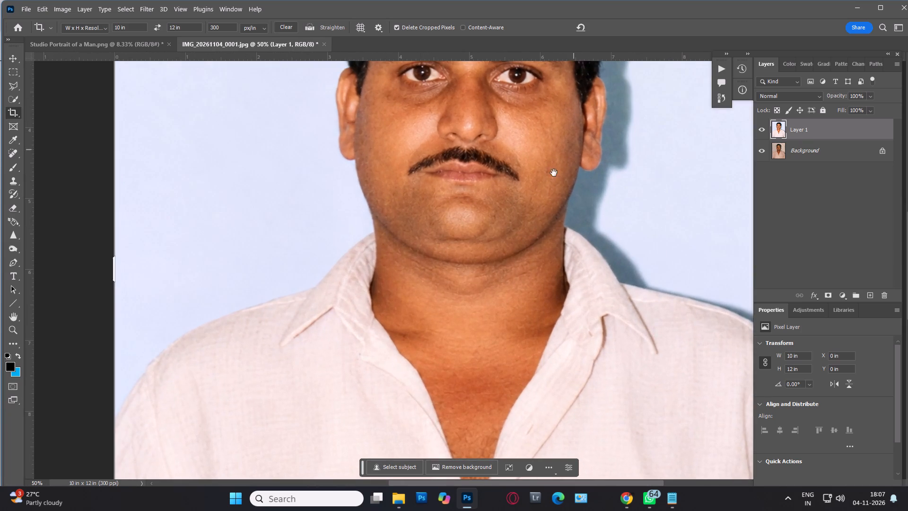
drag(561, 173, 459, 313)
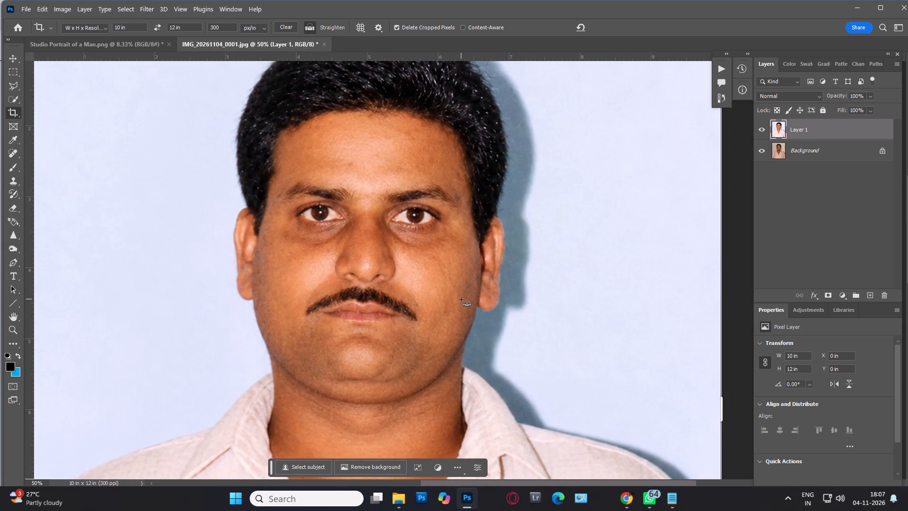
Select the man as the subject of the enhanced portrait and copy him without the background onto a new layer.
key(ctrl+minus)
key(ctrl+minus)
key(ctrl+minus)
key(ctrl+minus)
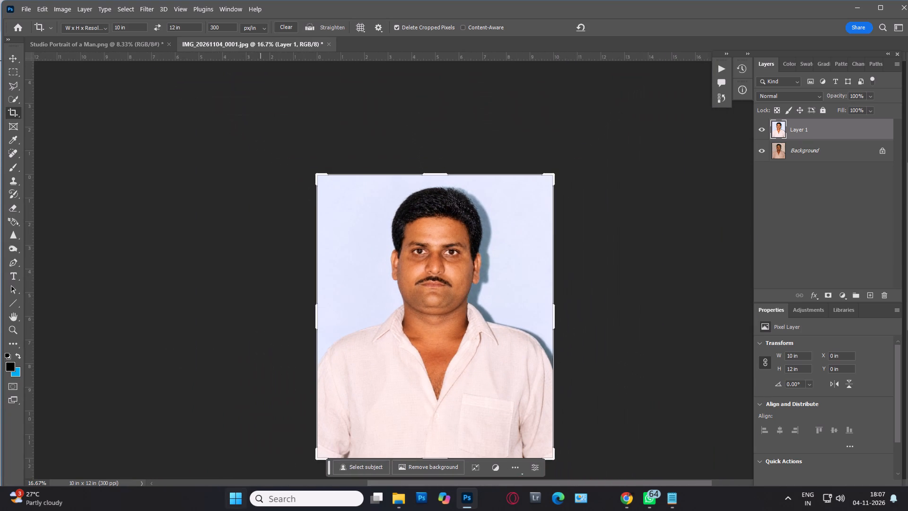
click(353, 467)
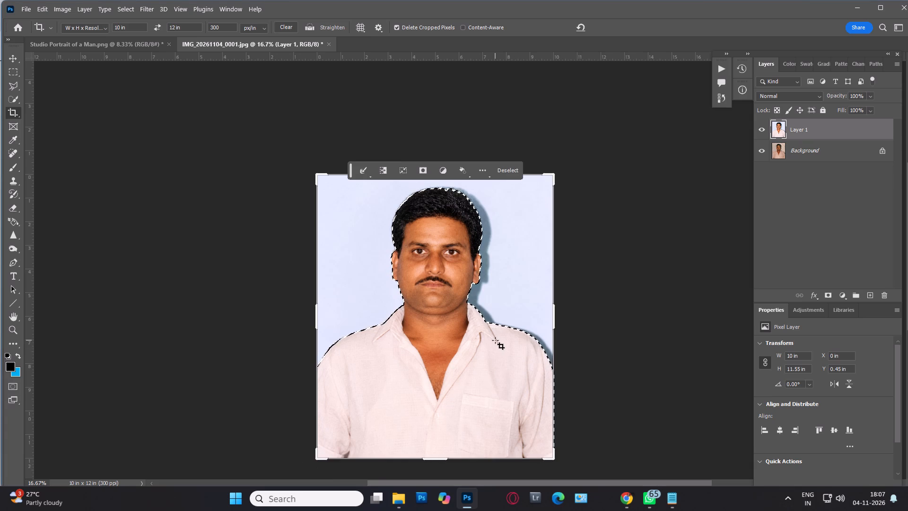
key(ctrl+c)
key(ctrl+v)
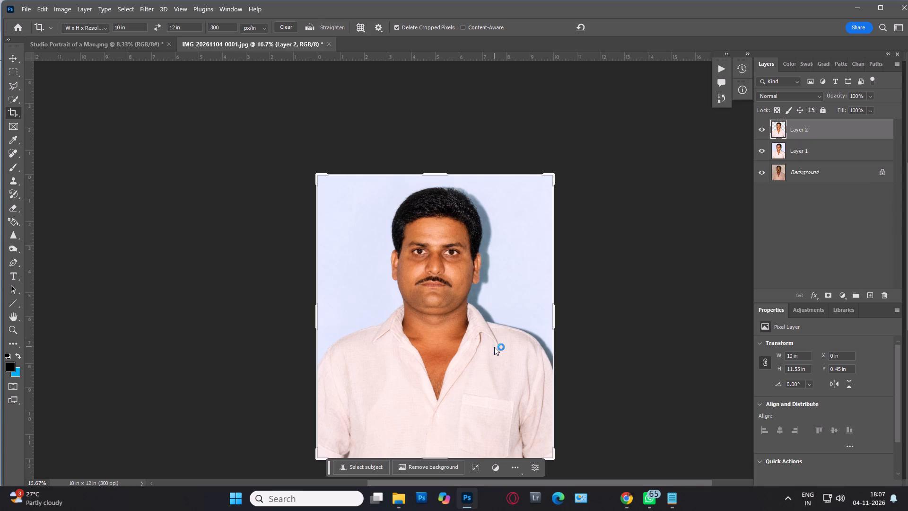
Open the finished 10x12 memorial portrait PSD from the 2026 > 09 Sep folder.
key(ctrl+o)
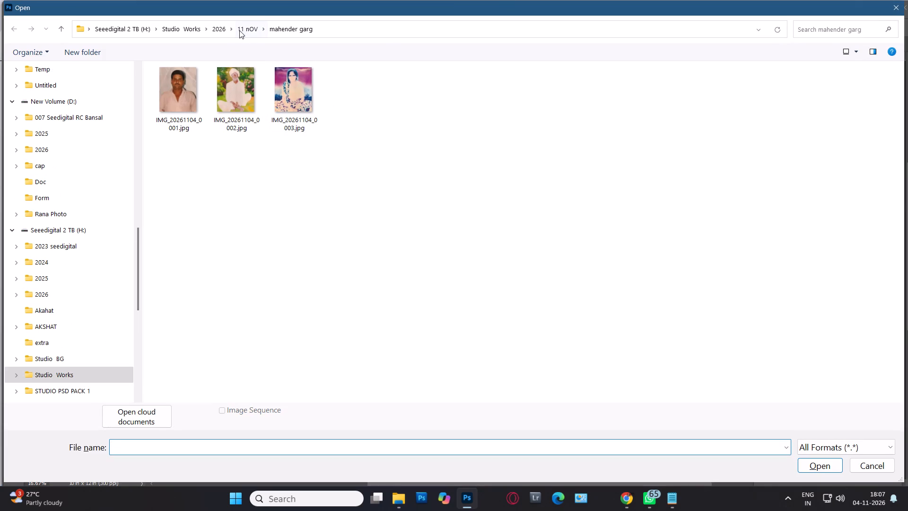
click(240, 31)
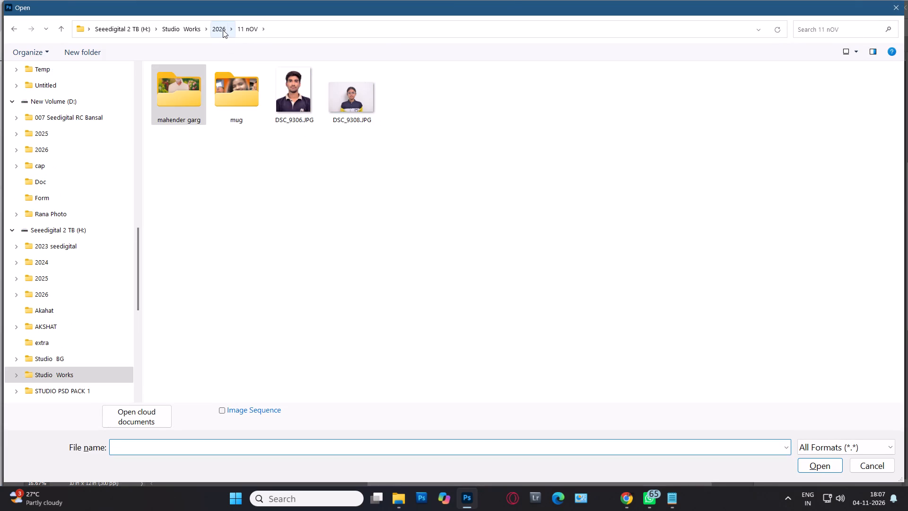
click(223, 30)
double_click(178, 196)
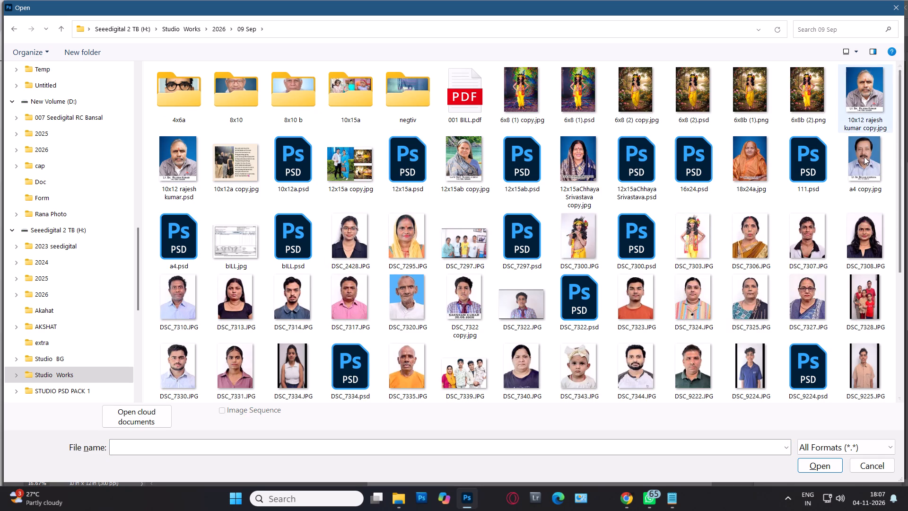
double_click(187, 159)
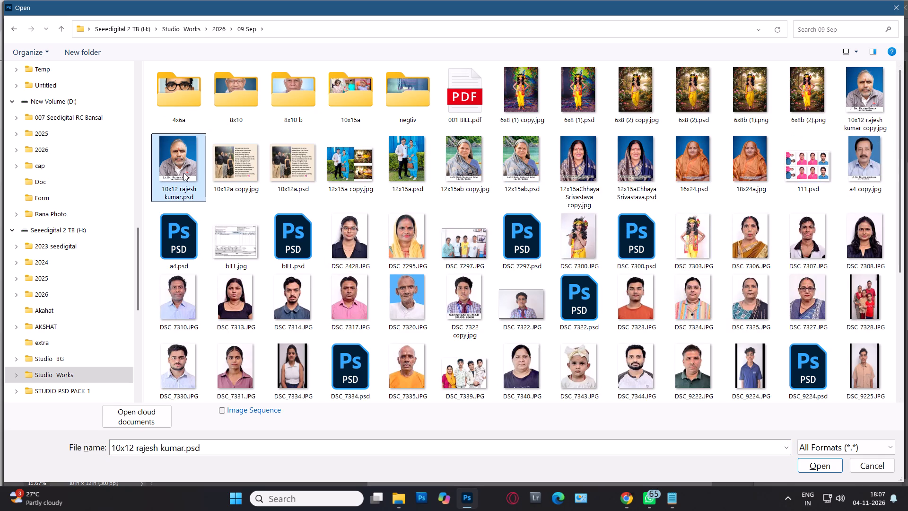
double_click(183, 173)
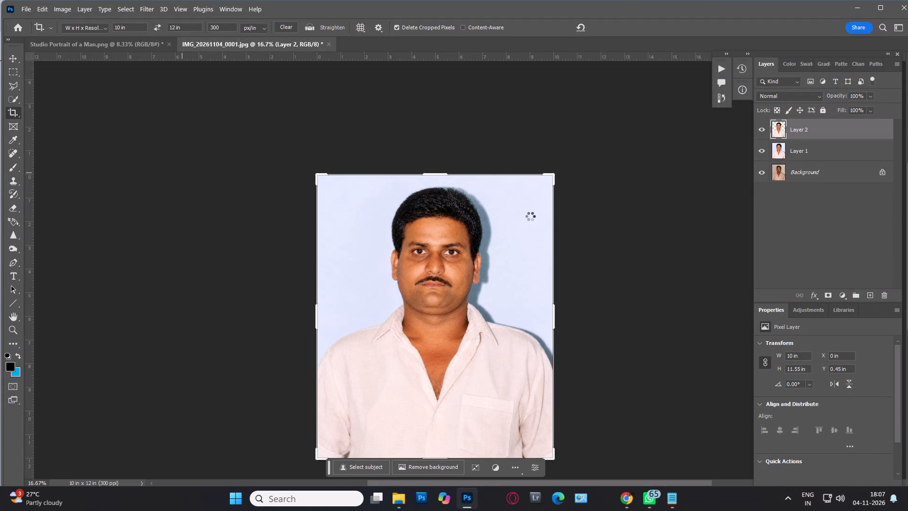
click(576, 211)
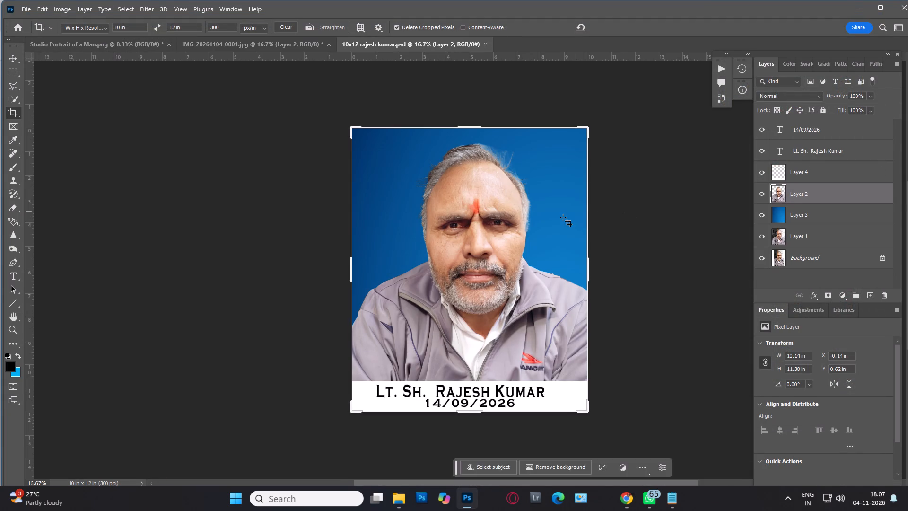
key(Escape)
key(Escape)
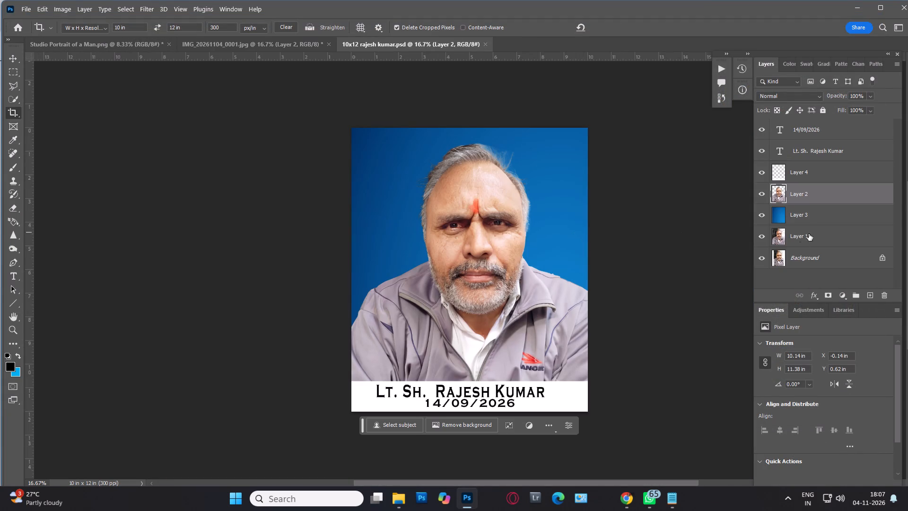
Copy the blue gradient background layer into IMG_20261104_0001.jpg and place it directly beneath the cut-out man.
click(813, 227)
click(820, 218)
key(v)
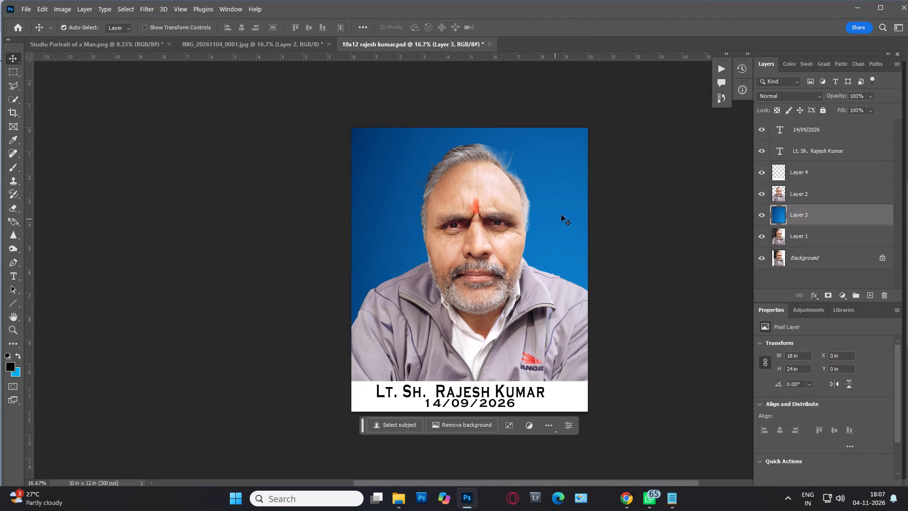
drag(561, 215, 273, 47)
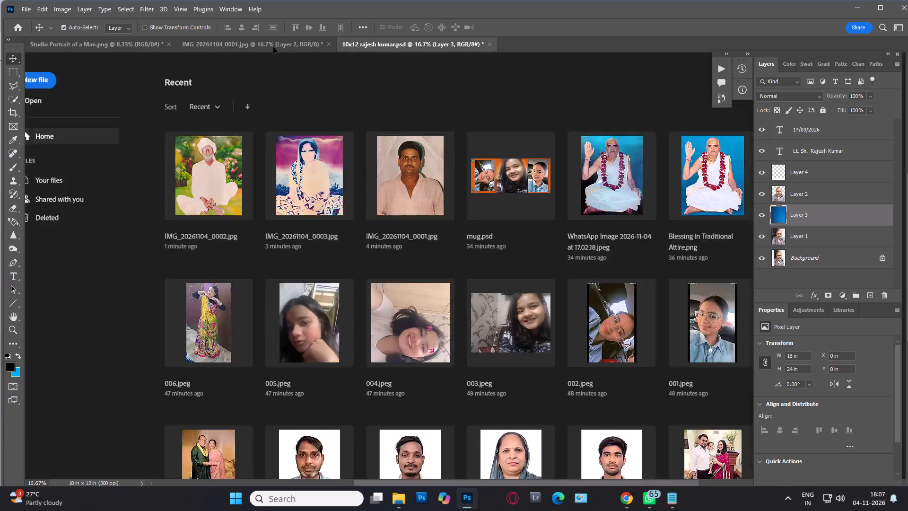
drag(273, 47, 479, 246)
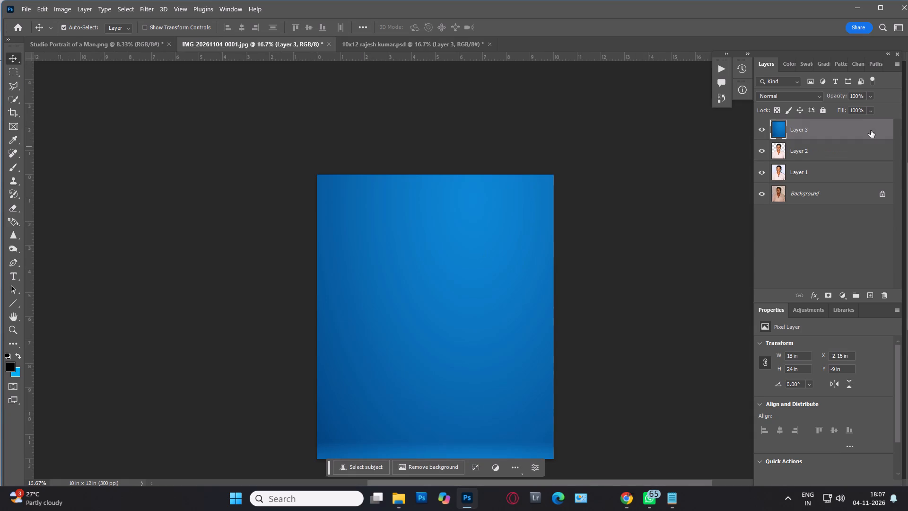
drag(839, 132, 831, 174)
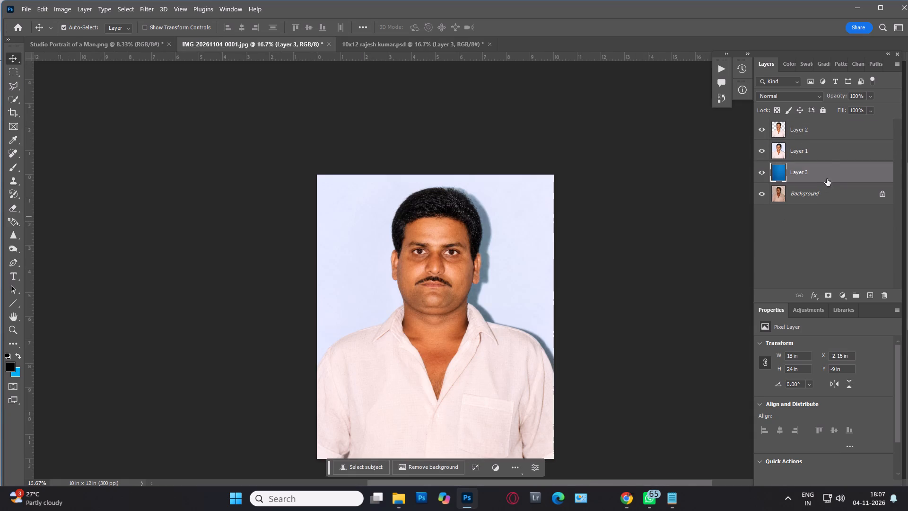
drag(828, 167, 829, 146)
Scale the blue background layer down to about 10.2 x 13.6 in and position it over the portrait canvas.
key(ctrl+minus)
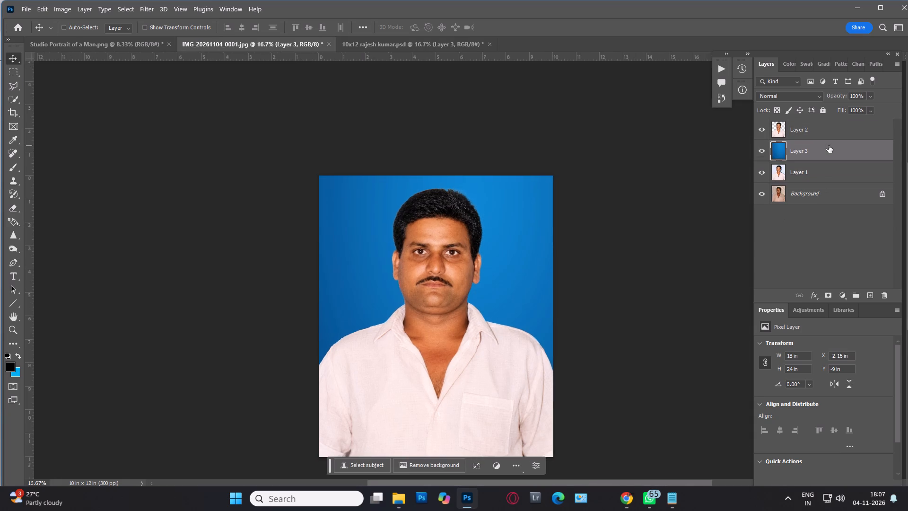
key(ctrl+minus)
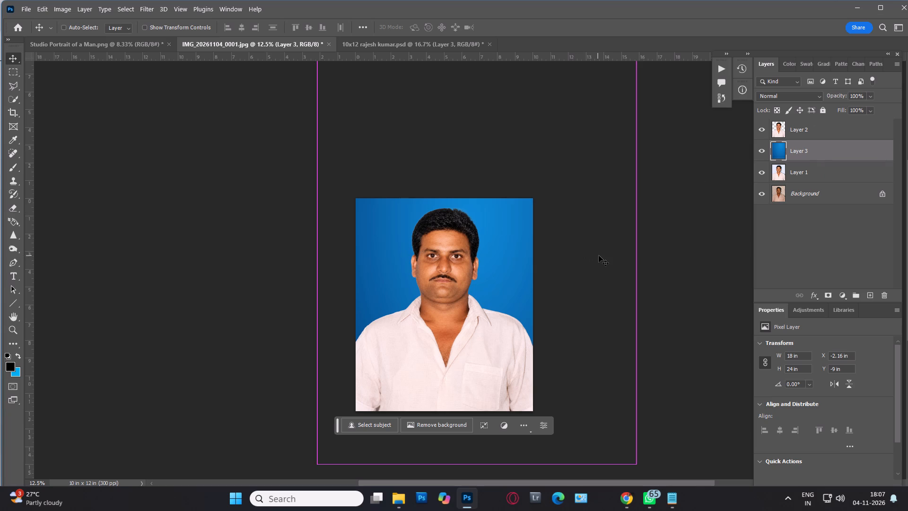
key(ctrl+t)
scroll(542, 343, up, 4)
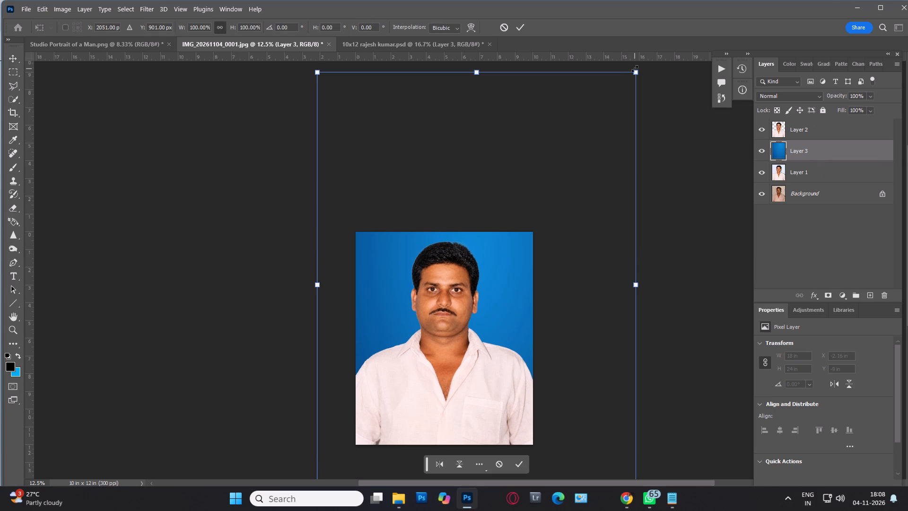
drag(635, 73, 477, 275)
drag(421, 318, 454, 266)
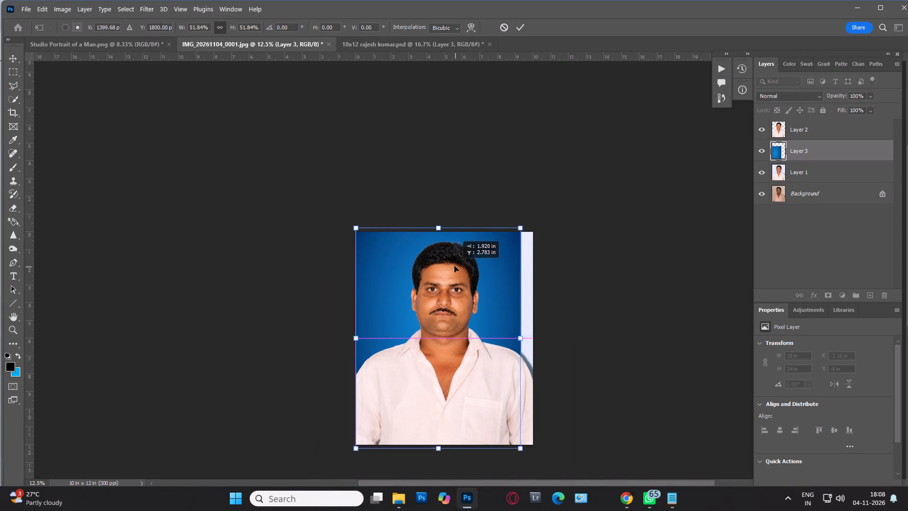
drag(454, 266, 459, 270)
drag(521, 446, 536, 461)
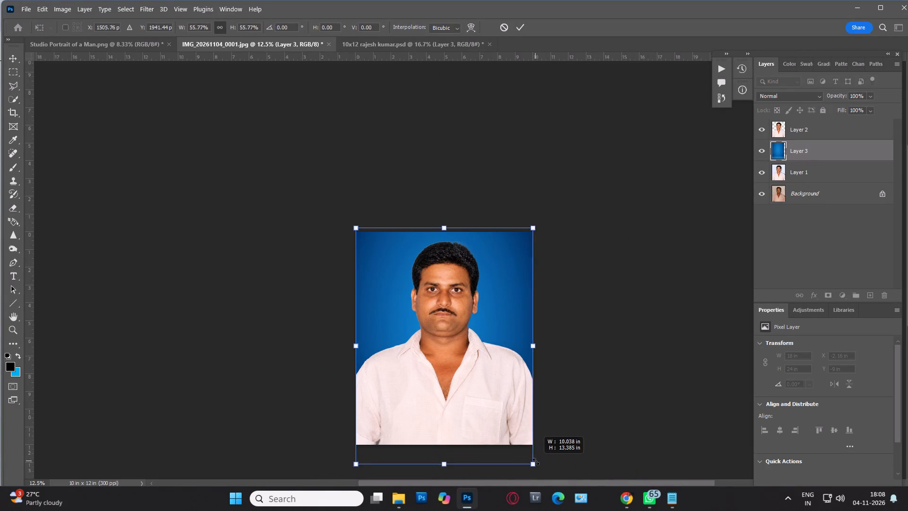
drag(536, 461, 540, 464)
double_click(504, 330)
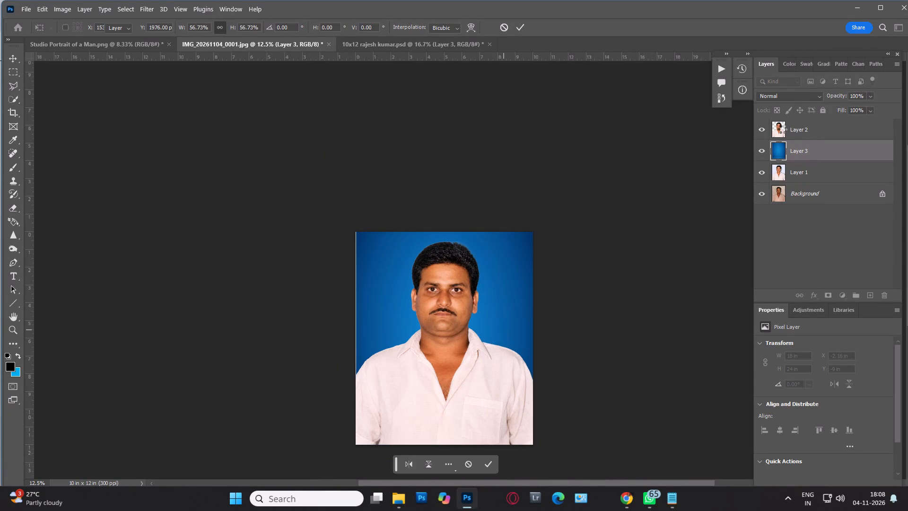
Load the cut-out man's layer outline as a selection, invert it, and delete the edge fringe three times.
click(782, 129)
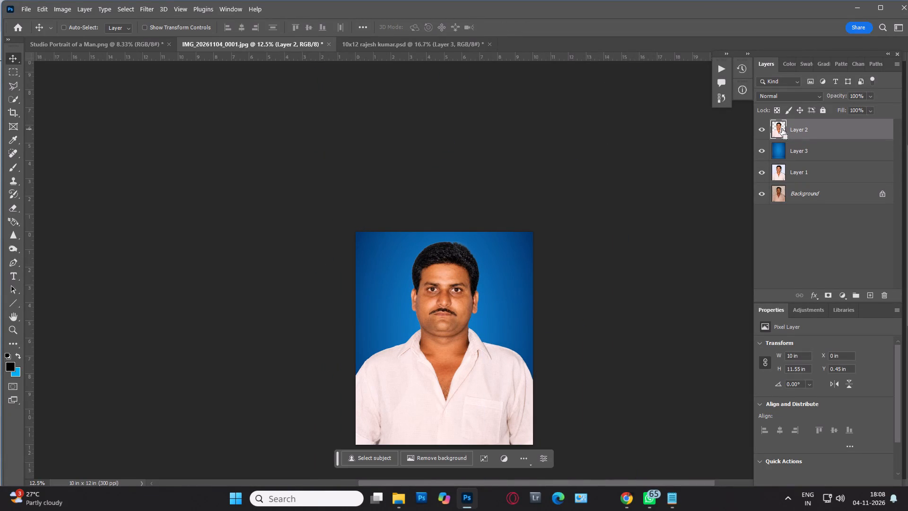
ctrl+click(782, 129)
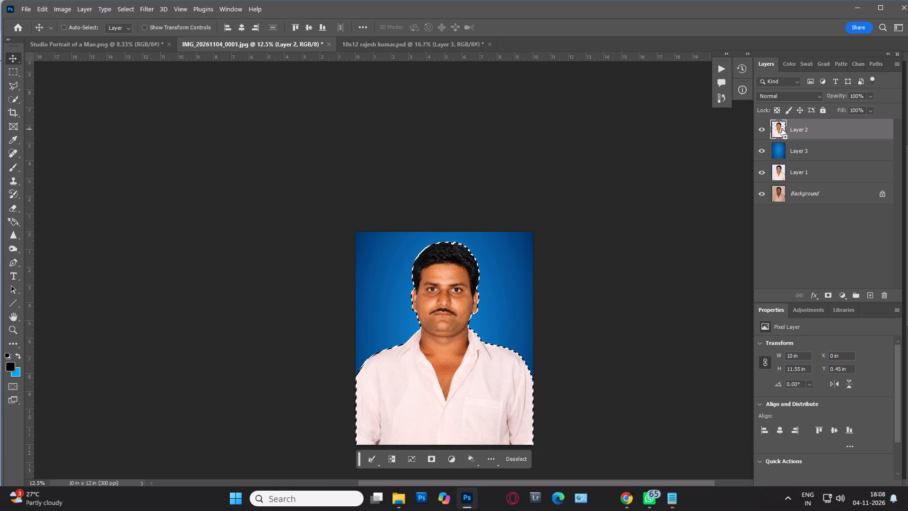
key(ctrl+shift+i)
key(Delete)
key(Delete)
key(Delete)
key(ctrl+d)
Lighten the blue background layer with a Hue/Saturation lightness of +22.
key(ctrl+plus)
key(ctrl+plus)
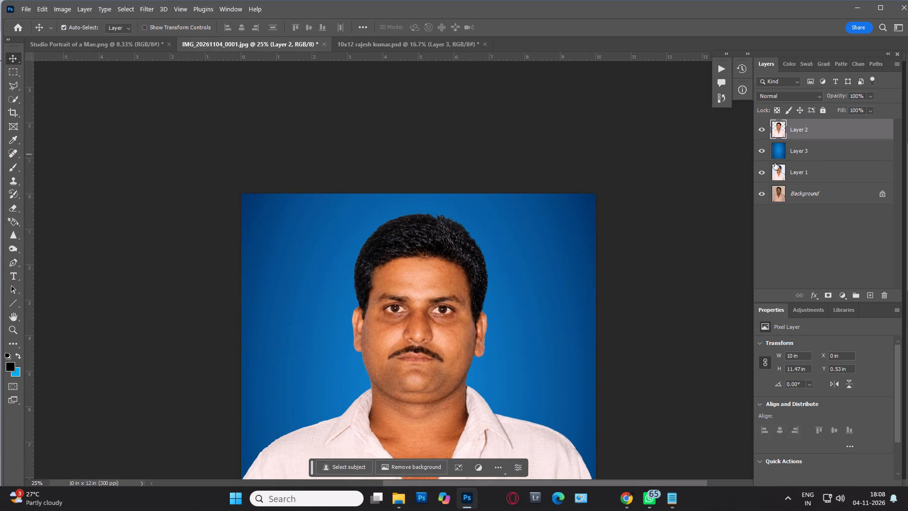
click(838, 160)
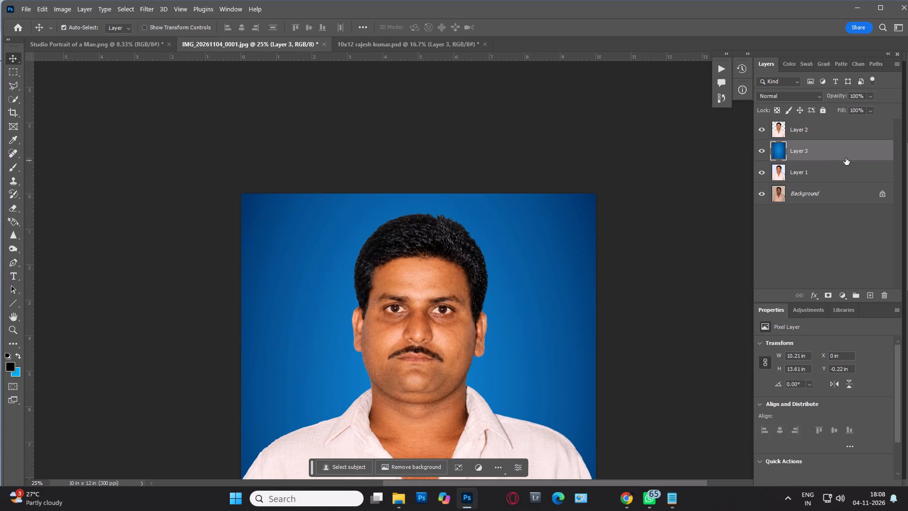
key(ctrl+u)
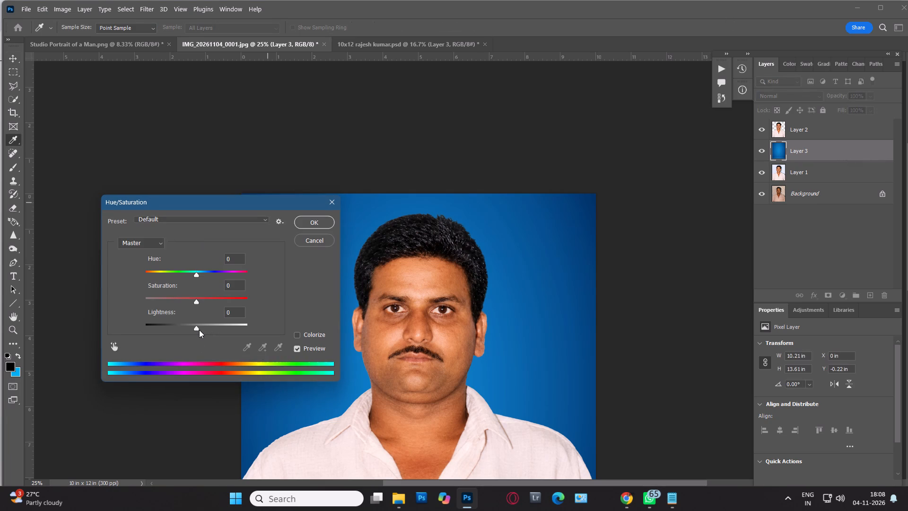
drag(198, 327, 206, 327)
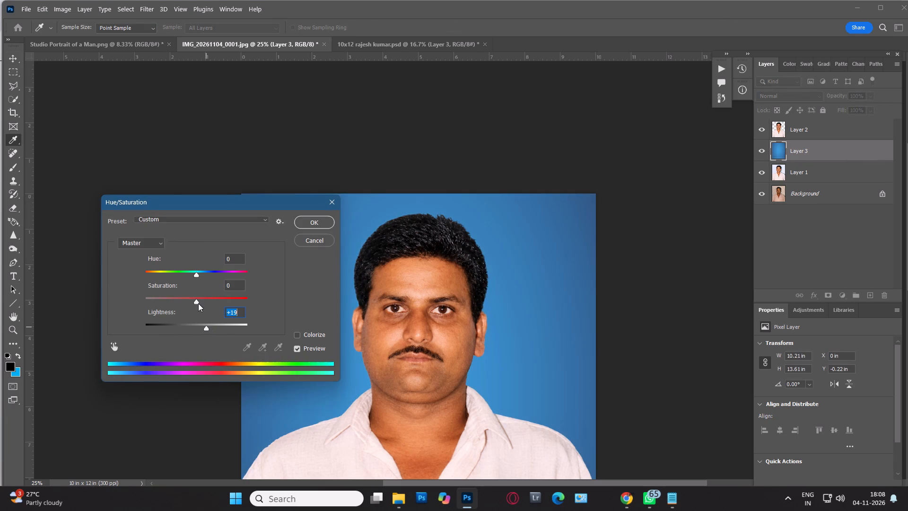
click(208, 327)
click(311, 225)
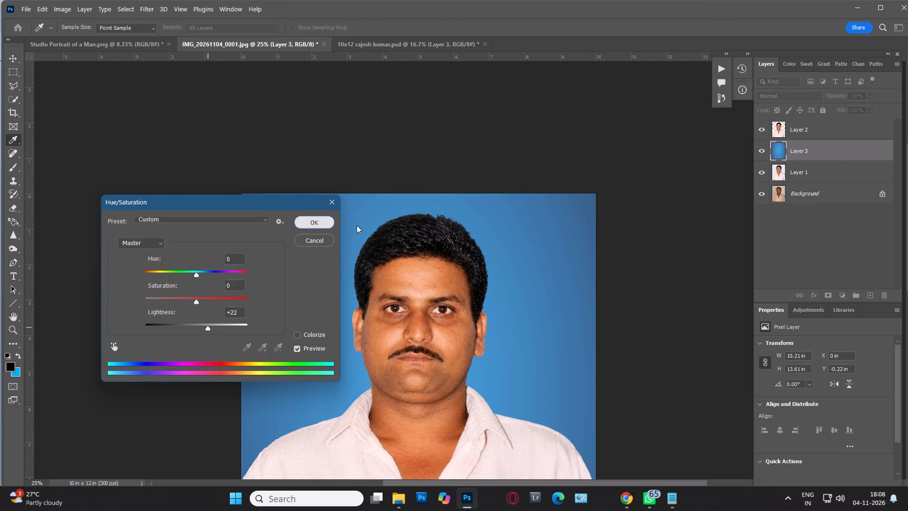
Save the composited portrait as IMG_20261104_0001.psd in the client's 11 nOV subfolder.
key(ctrl+minus)
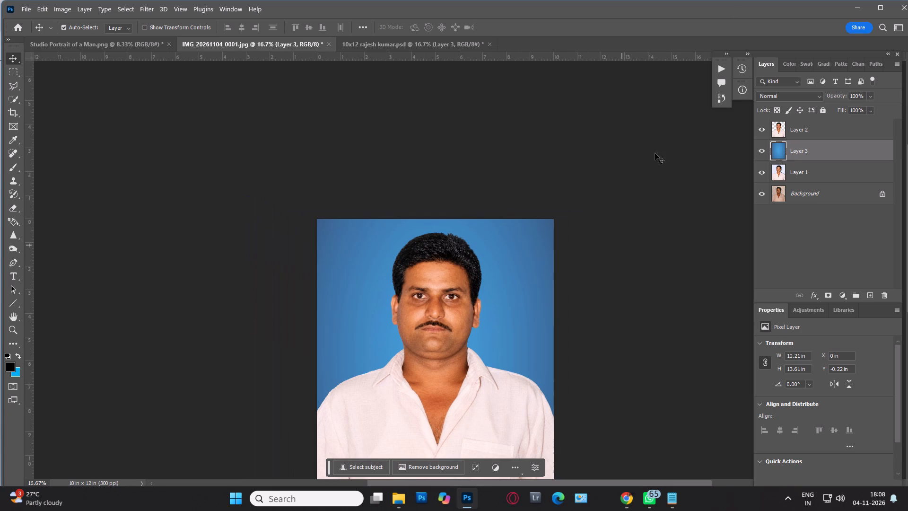
key(ctrl+s)
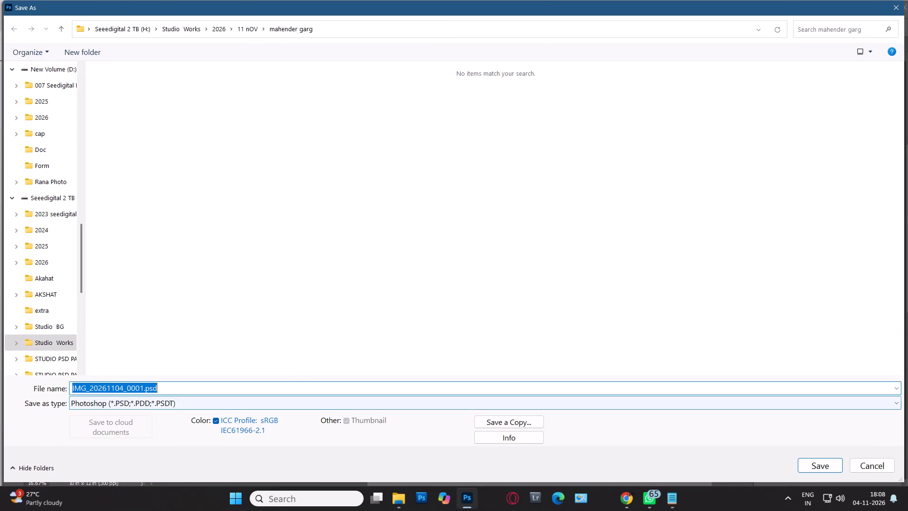
key(Return)
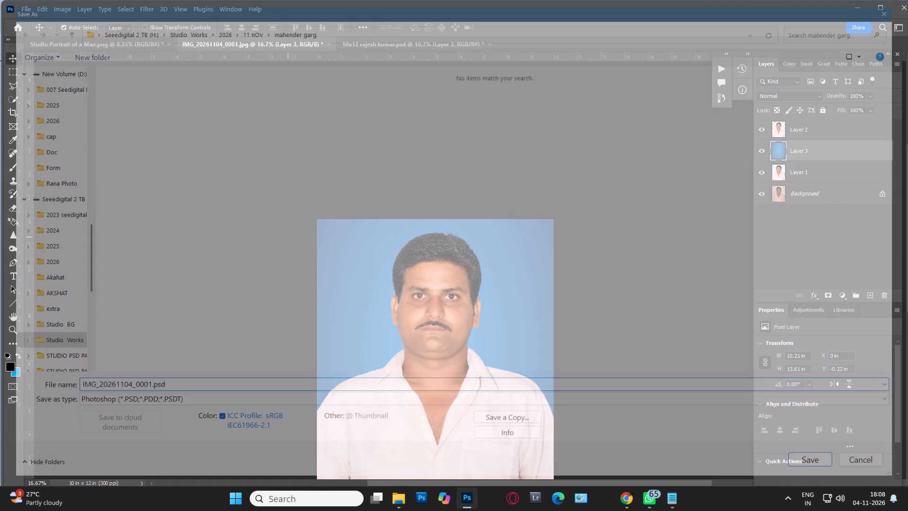
Switch to ChatGPT in Chrome and download the enhanced image of the elderly man in the flower garden.
click(625, 504)
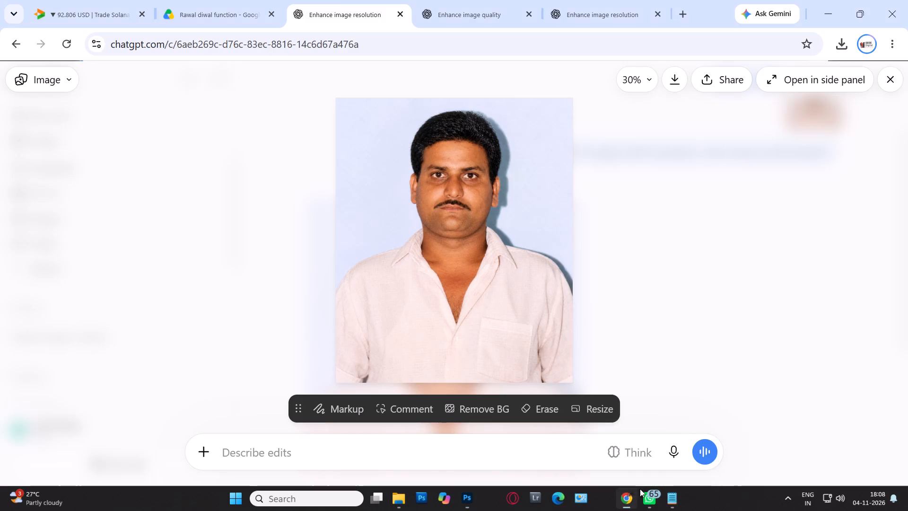
click(479, 13)
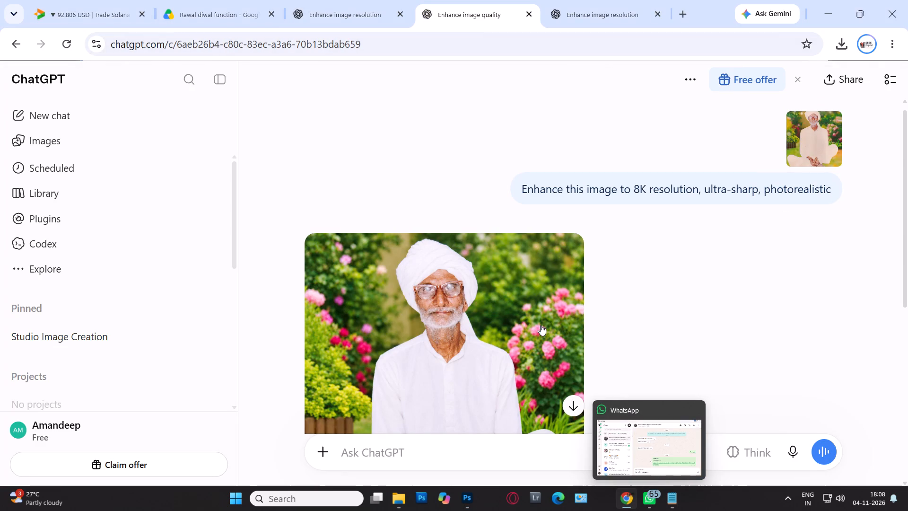
click(574, 405)
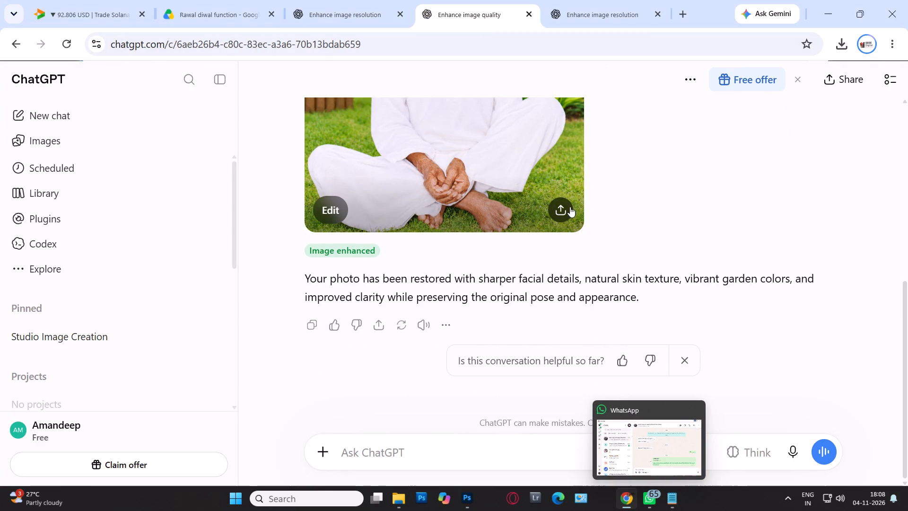
click(476, 158)
scroll(519, 211, up, 4)
click(672, 82)
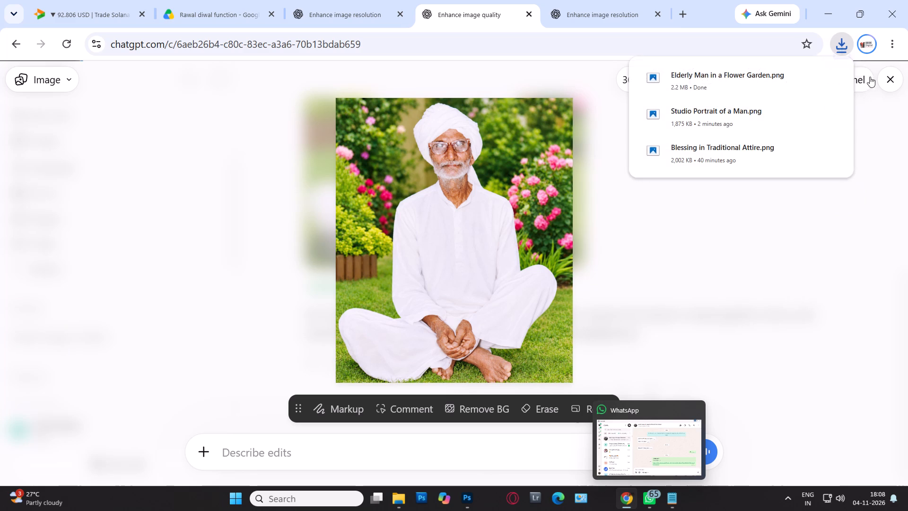
Open the downloaded Elderly Man in a Flower Garden.png from the Downloads folder in Photoshop.
click(808, 77)
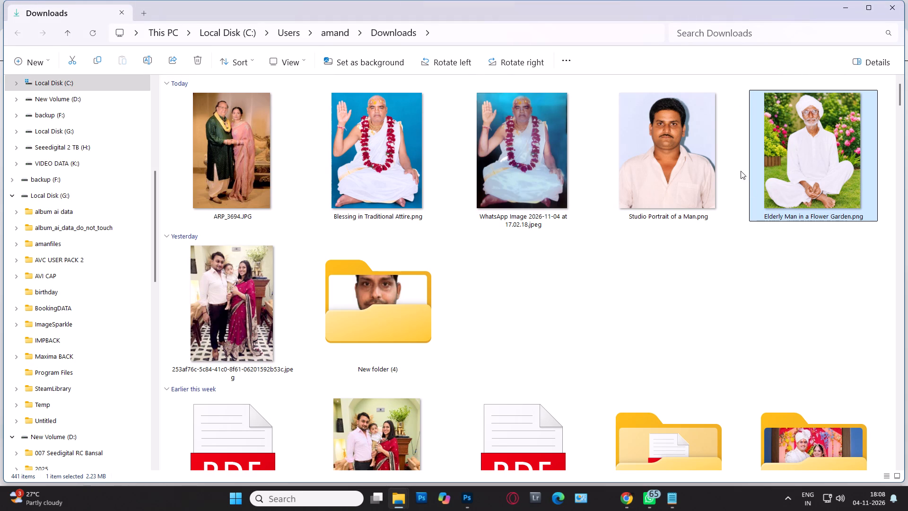
click(781, 144)
drag(816, 128, 468, 499)
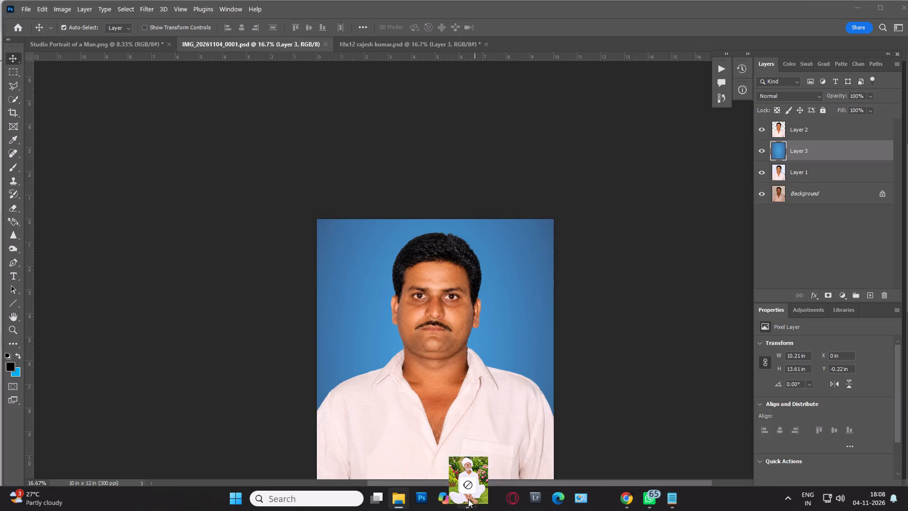
drag(468, 499, 591, 30)
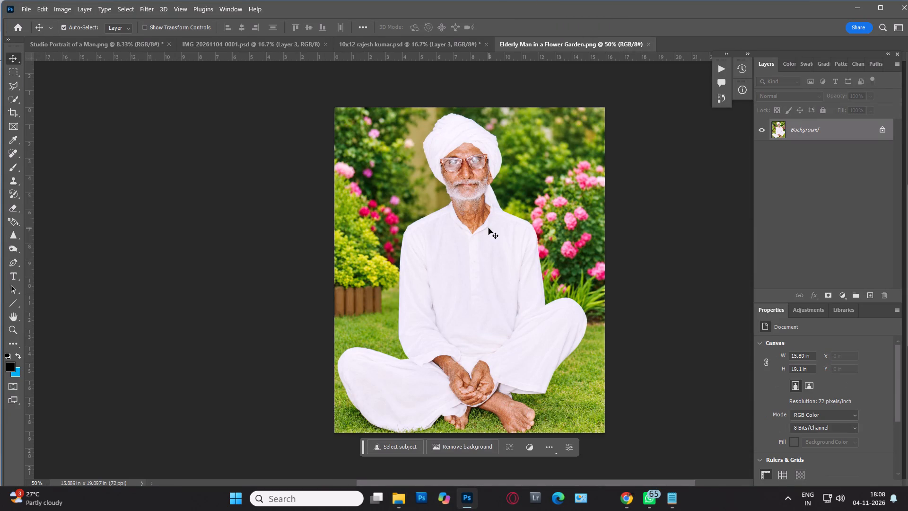
Crop the enhanced garden portrait to 10 x 12 in at 300 ppi.
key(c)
double_click(490, 203)
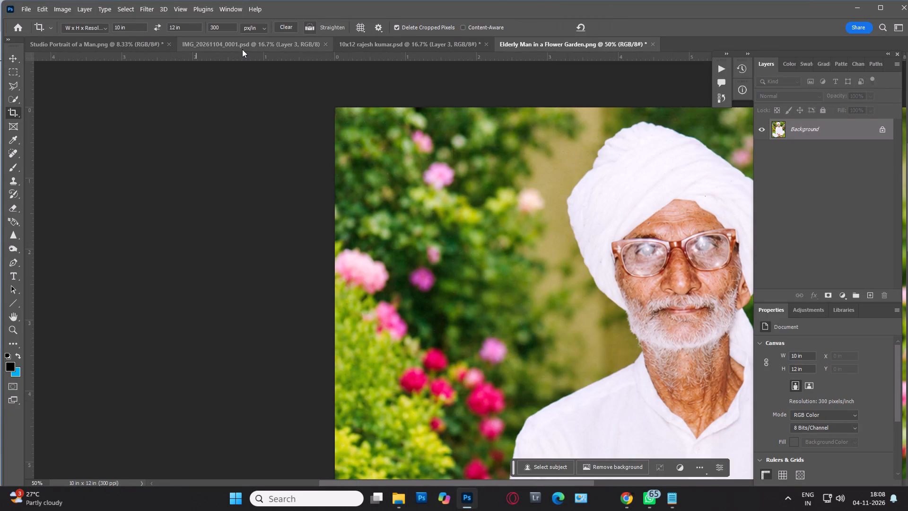
Open the original scan IMG_20261104_0002.jpg and paste its entire image as a new layer over the cropped garden portrait.
click(199, 44)
key(ctrl+o)
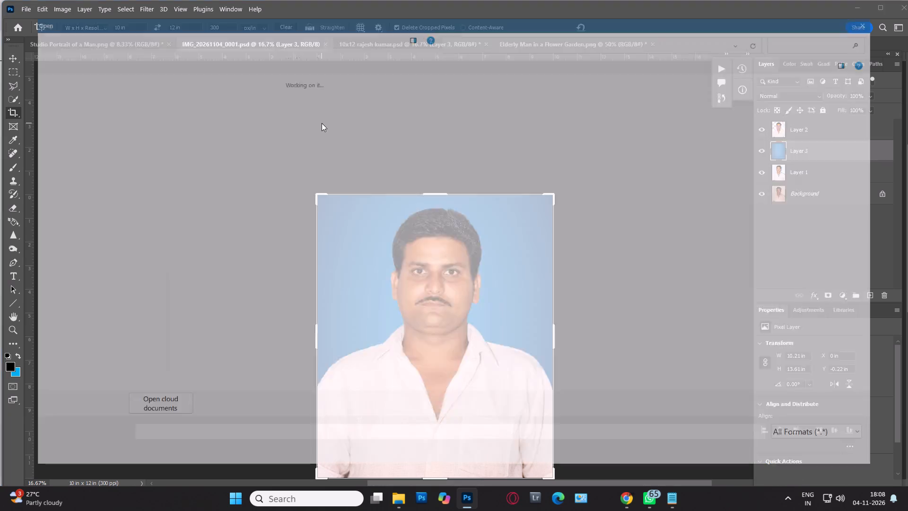
double_click(297, 84)
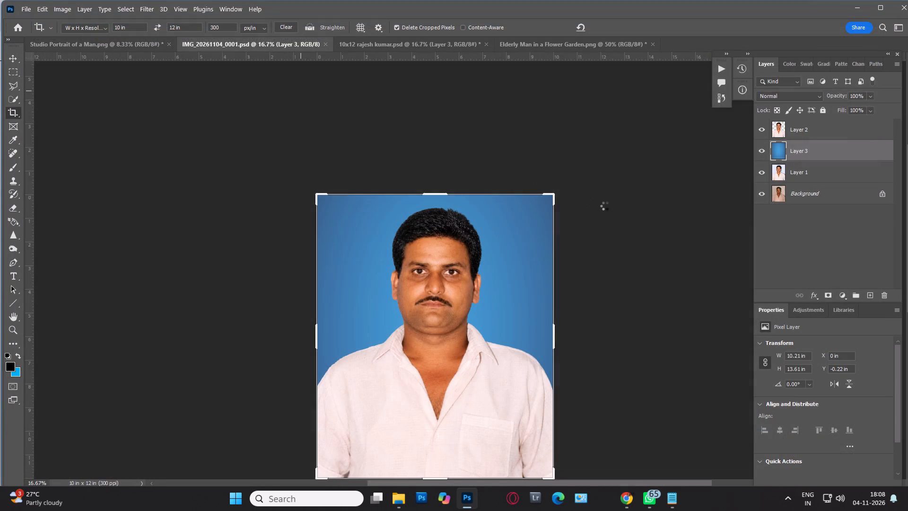
key(ctrl+a)
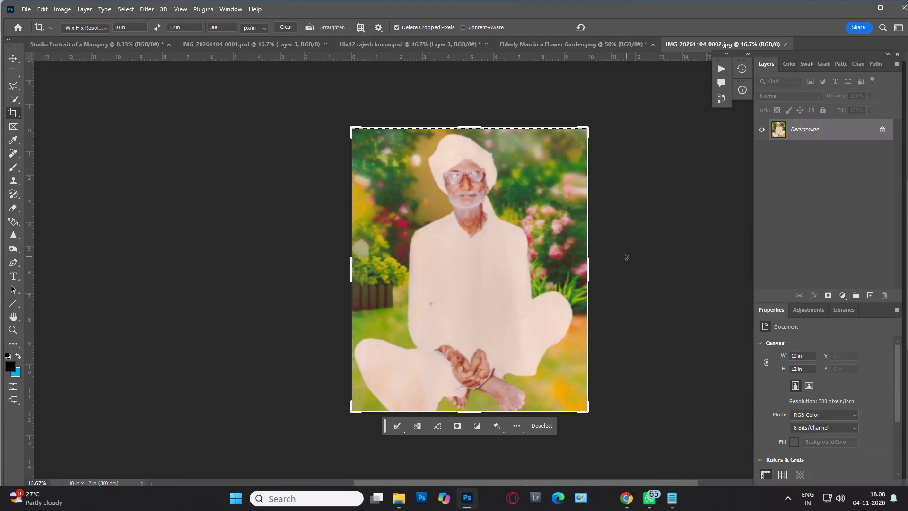
key(ctrl+c)
click(604, 38)
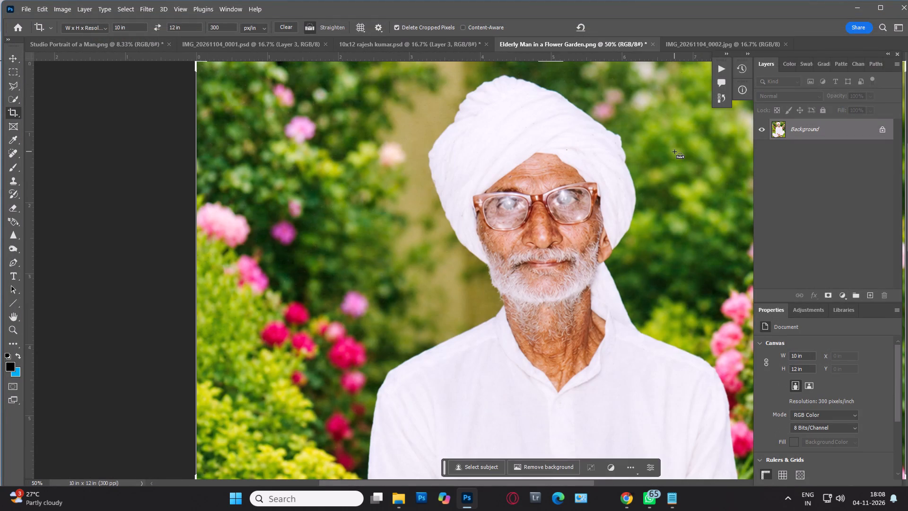
key(ctrl+minus)
key(ctrl+minus)
key(ctrl+minus)
key(ctrl+minus)
key(ctrl+v)
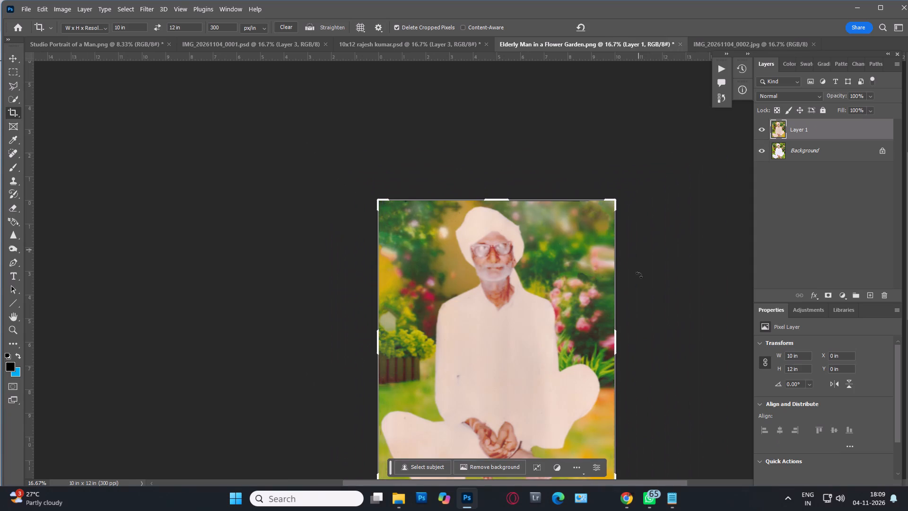
Reduce the pasted scan layer's opacity to 59%.
key(ctrl+plus)
key(ctrl+plus)
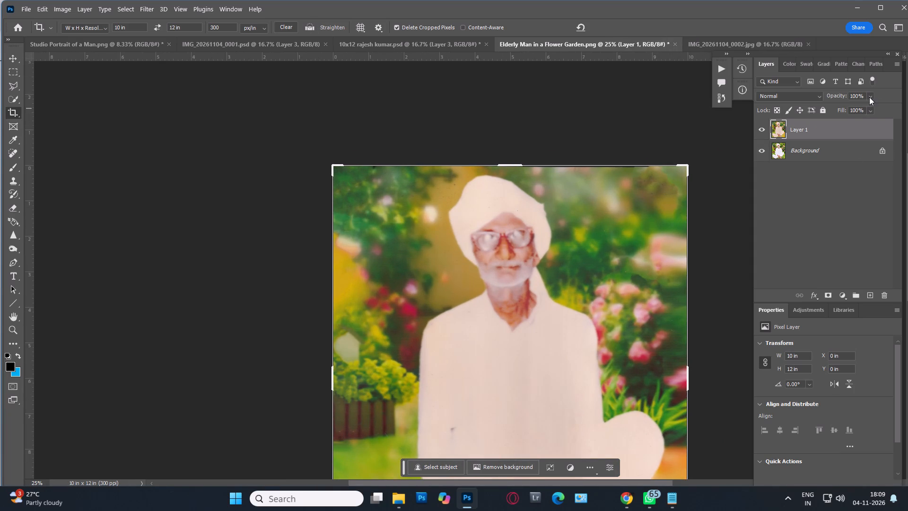
click(869, 97)
drag(869, 110, 856, 107)
key(ctrl+plus)
key(ctrl+plus)
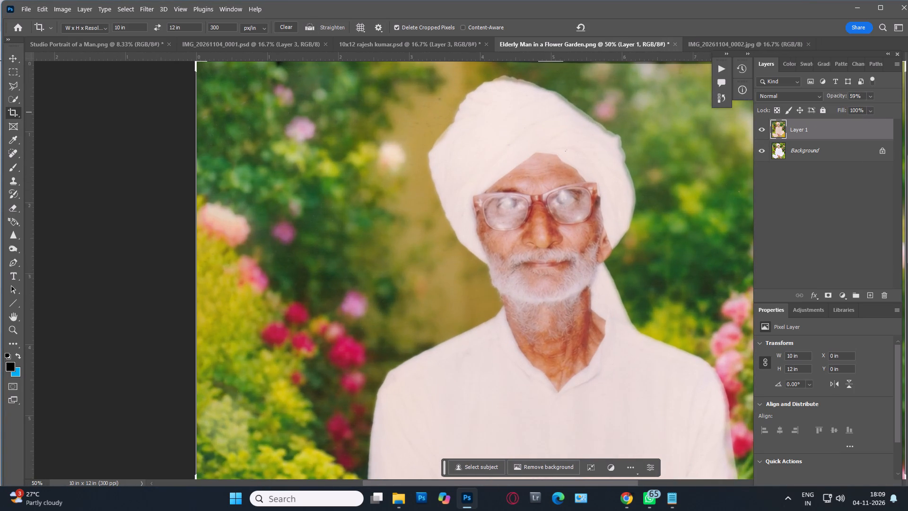
Examine the blended portrait up close and toggle the scan layer's visibility to compare it with the enhanced image.
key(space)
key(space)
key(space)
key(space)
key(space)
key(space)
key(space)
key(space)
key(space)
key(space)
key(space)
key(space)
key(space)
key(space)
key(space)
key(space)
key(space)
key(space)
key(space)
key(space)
drag(655, 308, 481, 283)
click(873, 97)
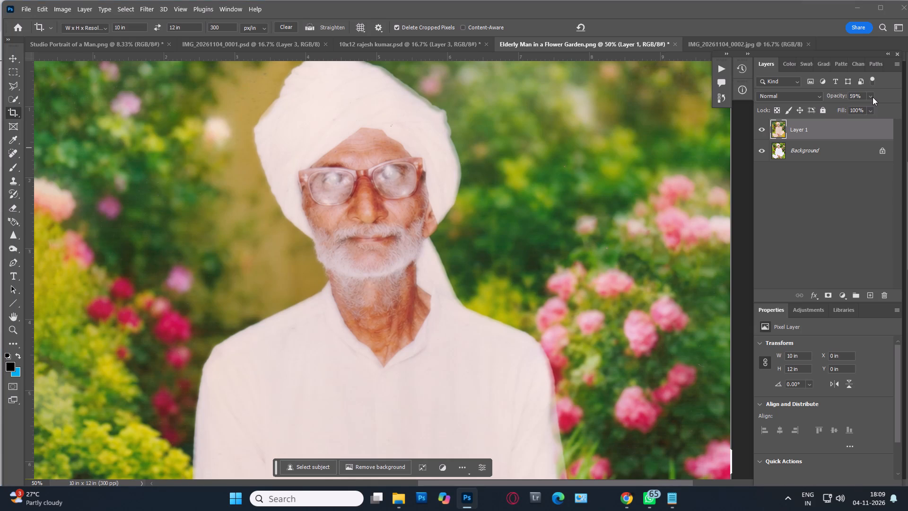
click(877, 108)
click(761, 128)
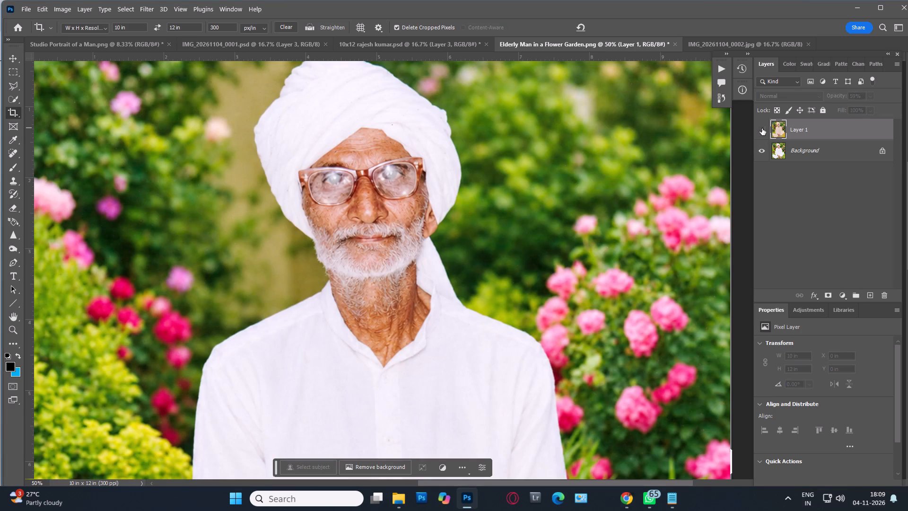
click(762, 128)
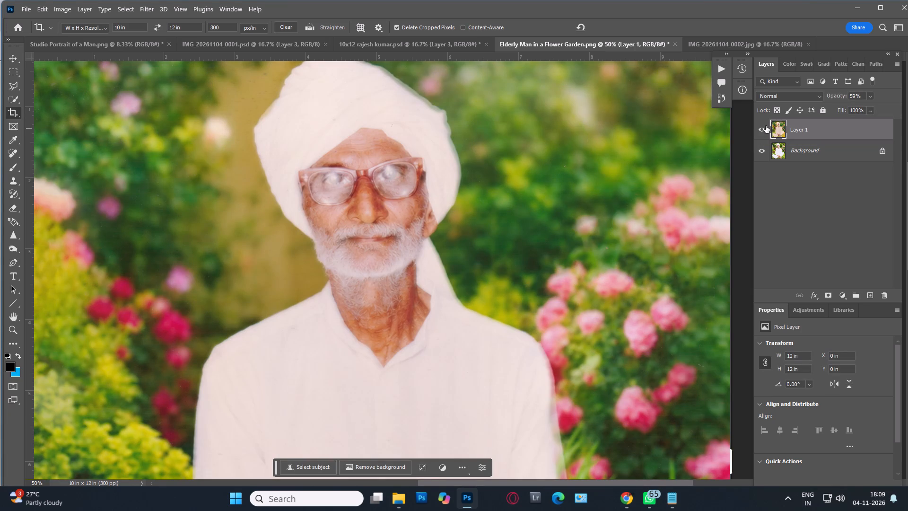
Apply Auto Tone to the pasted scan layer.
key(ctrl+minus)
key(ctrl+minus)
key(ctrl+minus)
key(ctrl+shift+l)
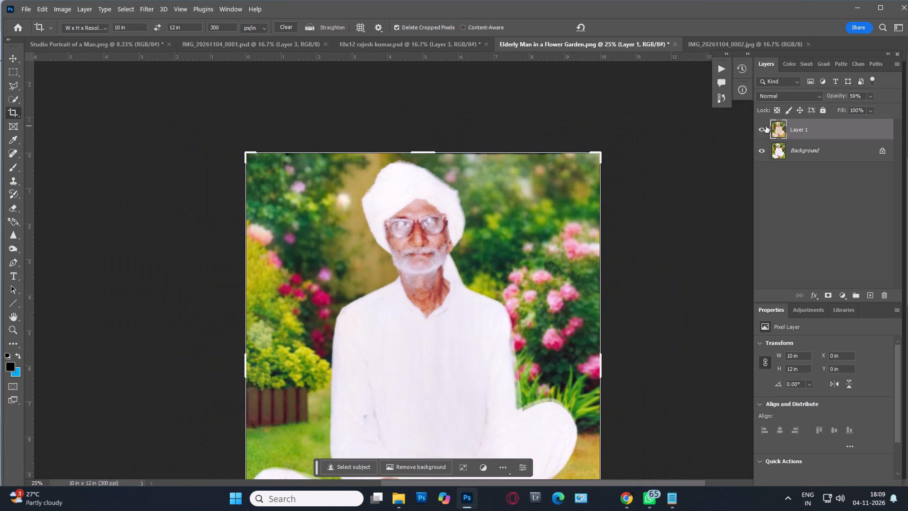
Merge the visible layers of the garden portrait into a single background layer.
key(ctrl+plus)
key(ctrl+plus)
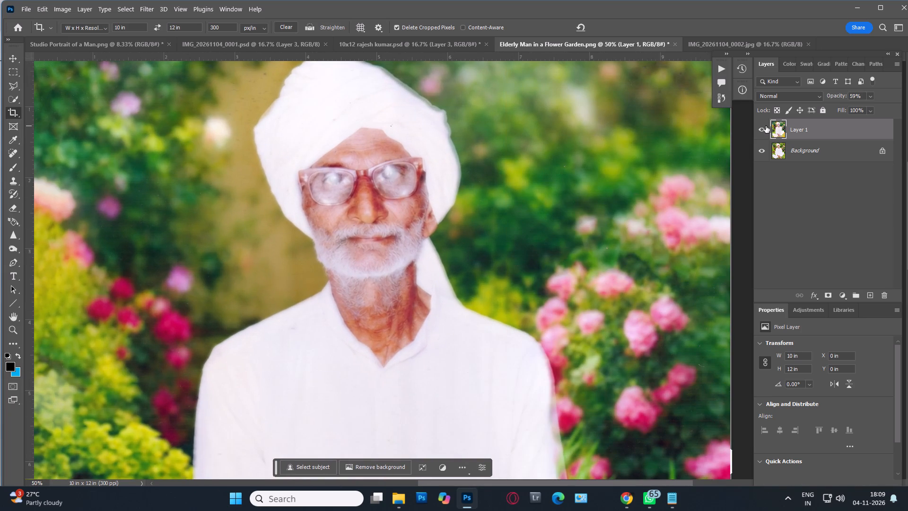
key(ctrl+shift+e)
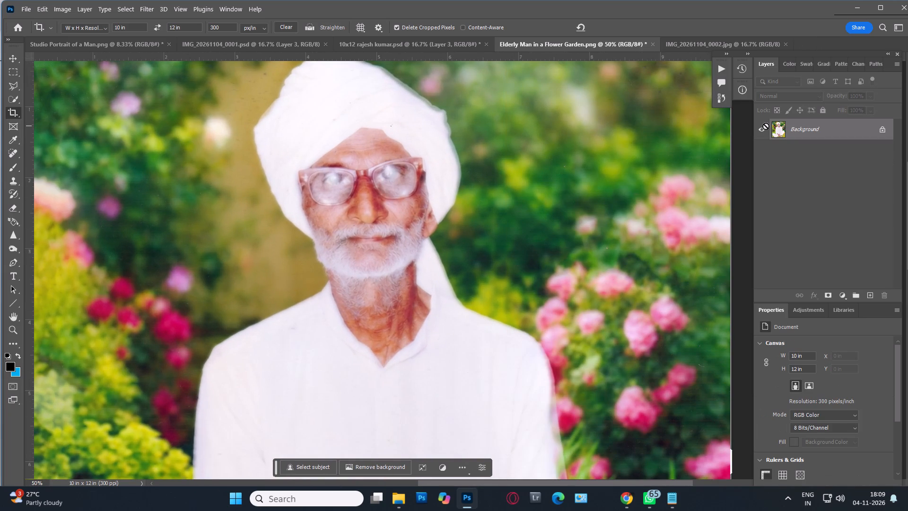
Save the merged garden portrait as a quality 12 JPEG named 10x12b in the client's subfolder of 2026 > 11 nOV.
key(ctrl+minus)
key(ctrl+minus)
key(ctrl+minus)
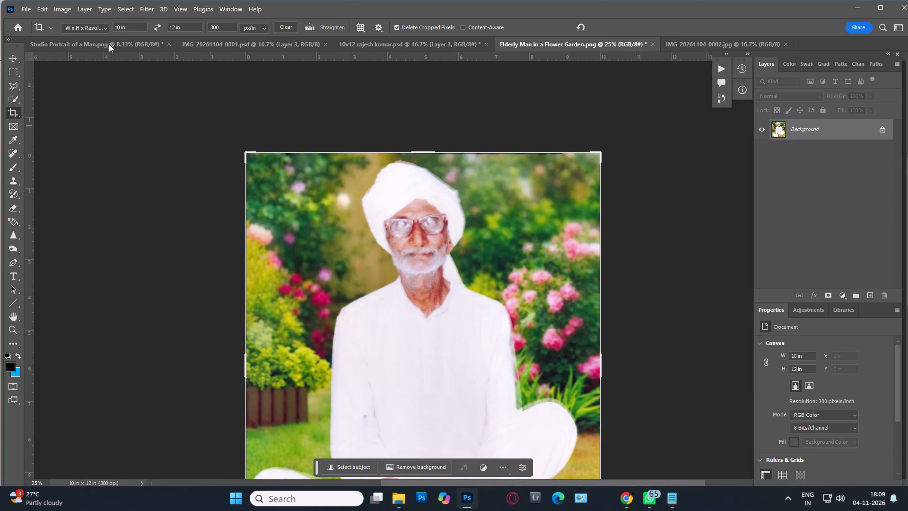
click(28, 10)
click(64, 134)
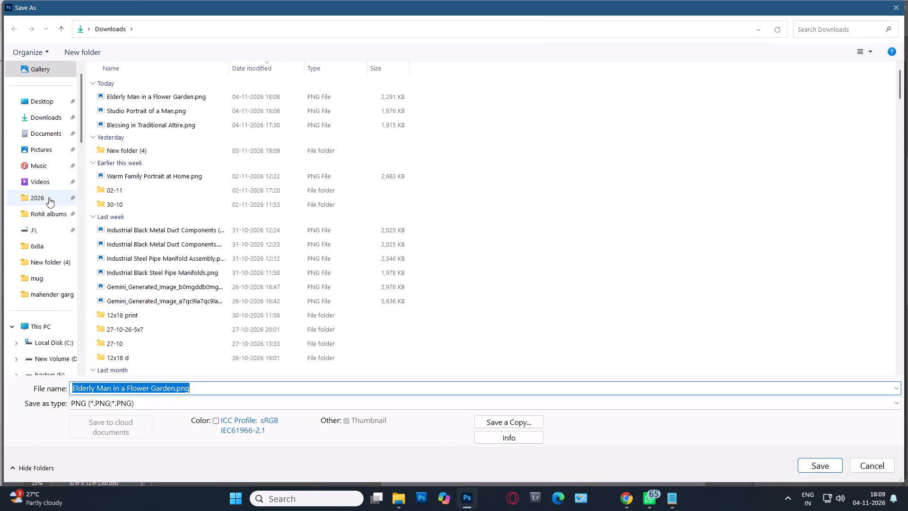
click(49, 195)
click(124, 211)
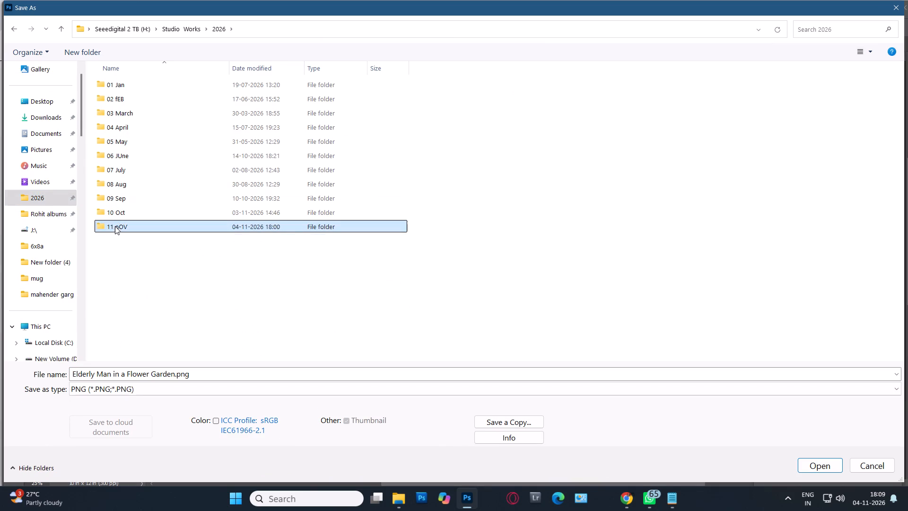
triple_click(115, 226)
click(188, 87)
double_click(141, 101)
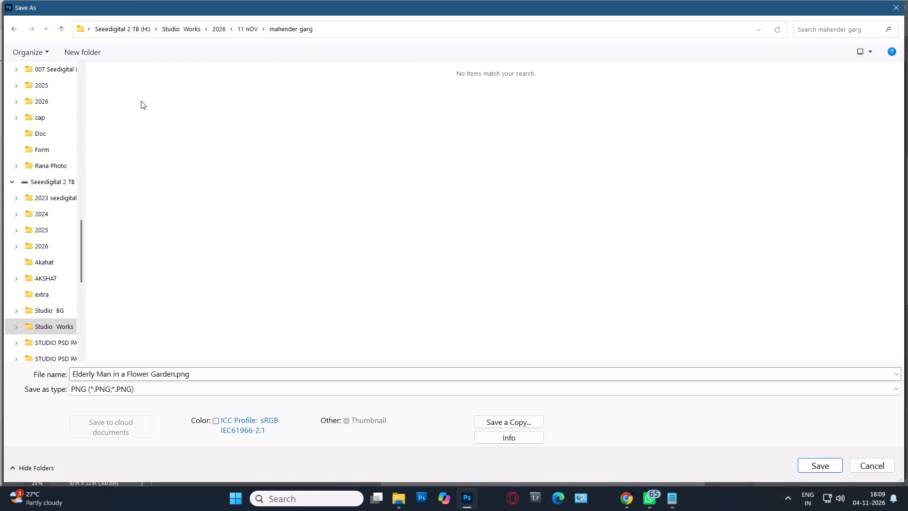
click(240, 374)
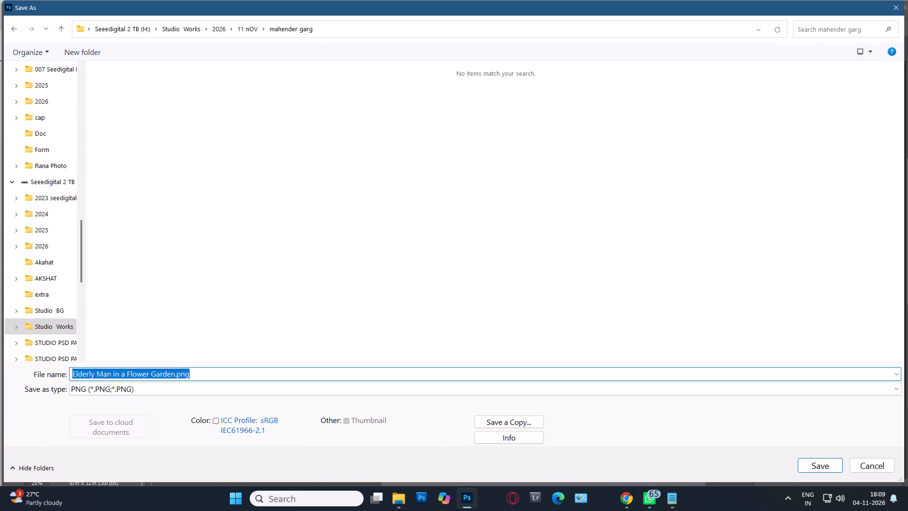
click(202, 395)
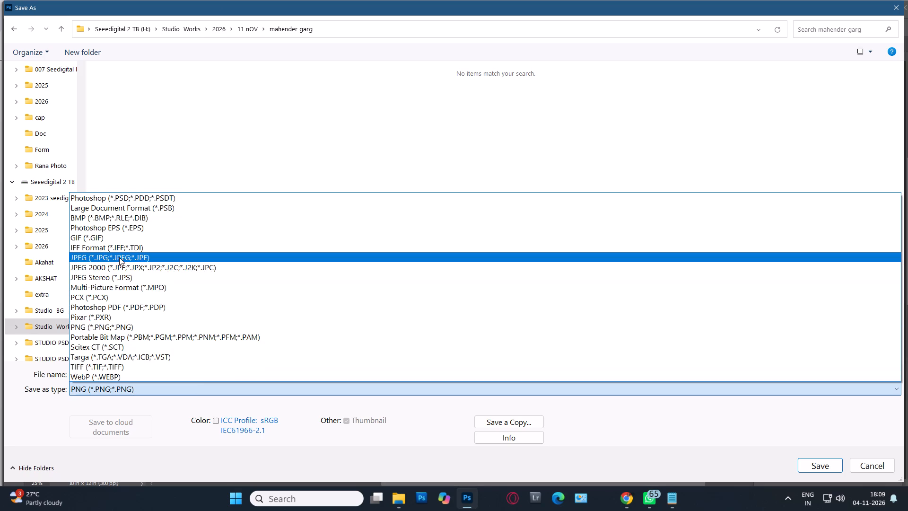
click(120, 257)
drag(217, 375, 0, 377)
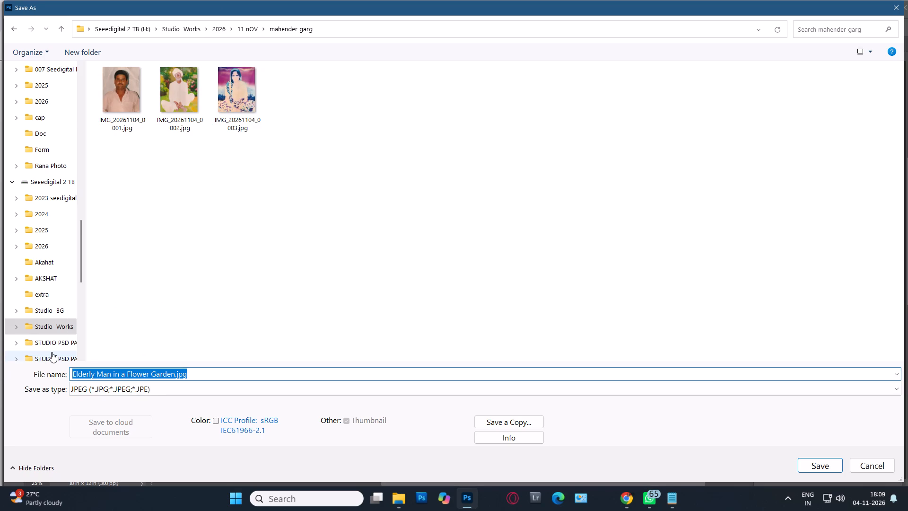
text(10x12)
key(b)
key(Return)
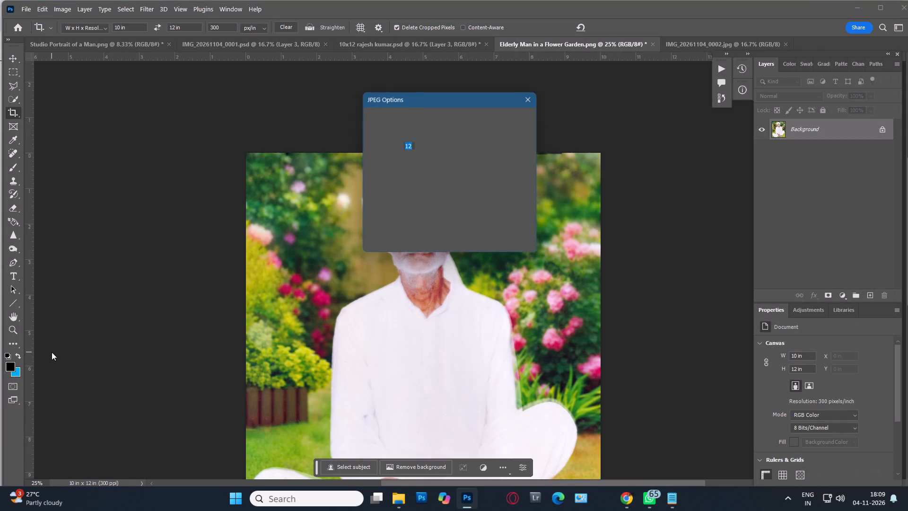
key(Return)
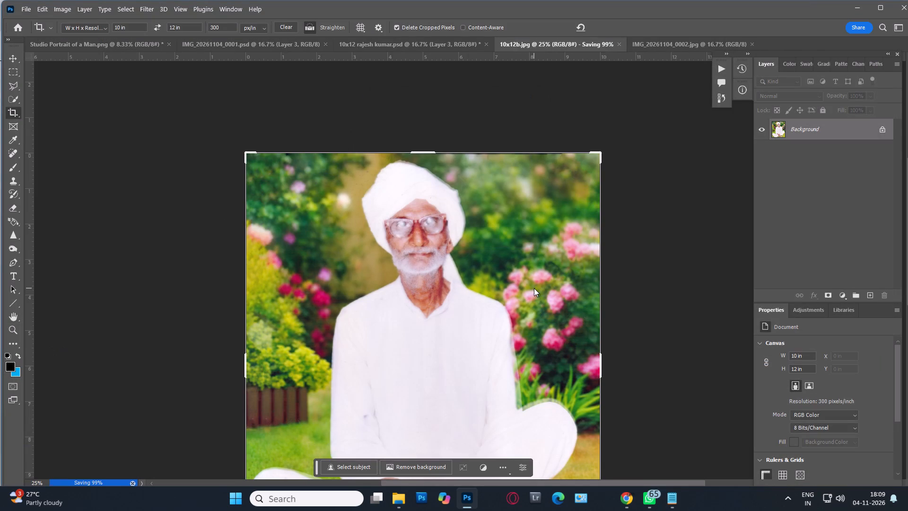
Close the saved 10x12b.jpg and the original scan IMG_20261104_0002.jpg.
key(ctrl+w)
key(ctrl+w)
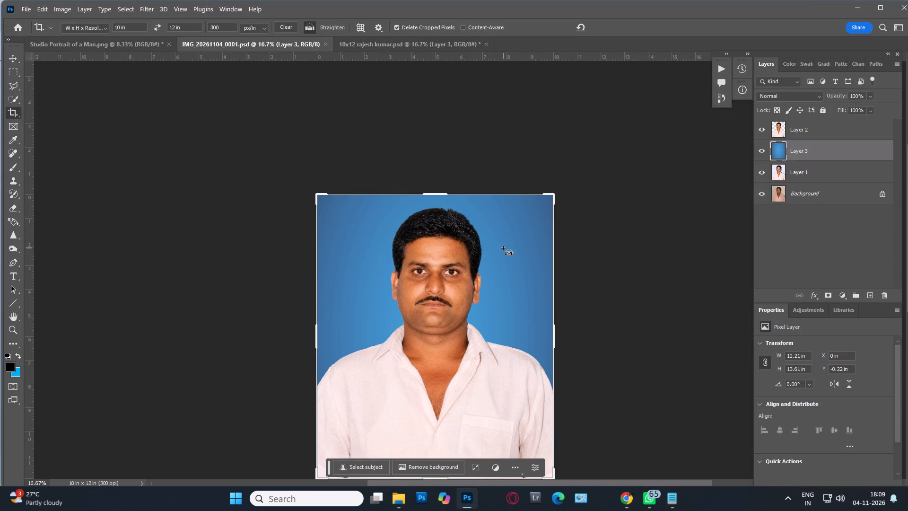
Adjust the Yellows on the cut-out man's layer with Selective Color, setting yellow to -13% and increasing cyan.
click(823, 129)
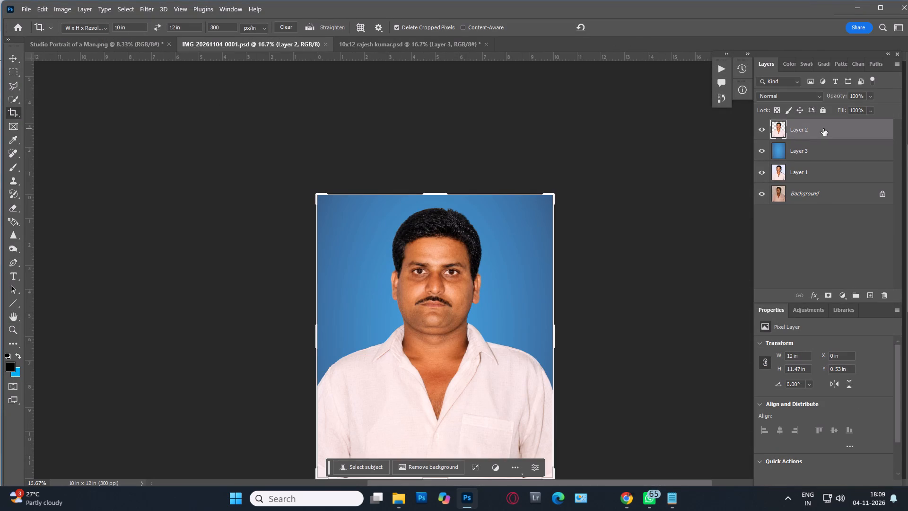
key(alt+i)
key(alt+a)
key(alt+s)
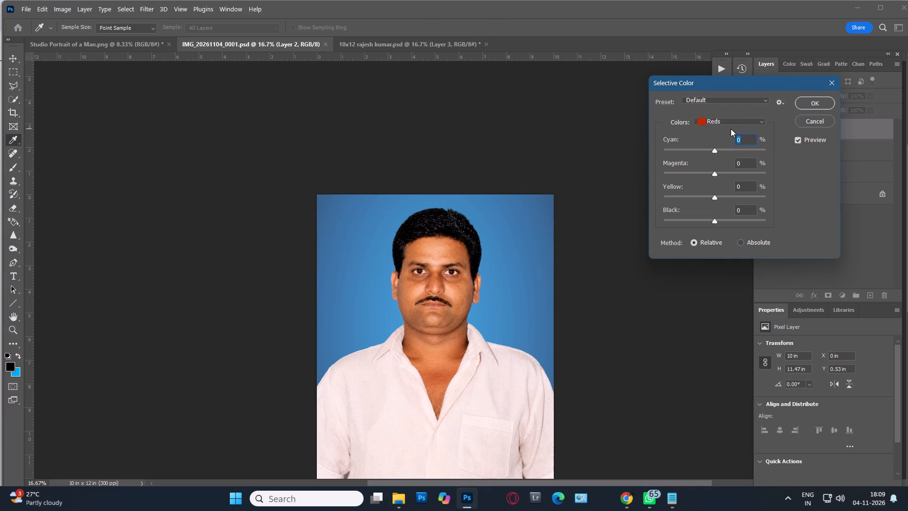
click(730, 129)
click(731, 123)
click(735, 140)
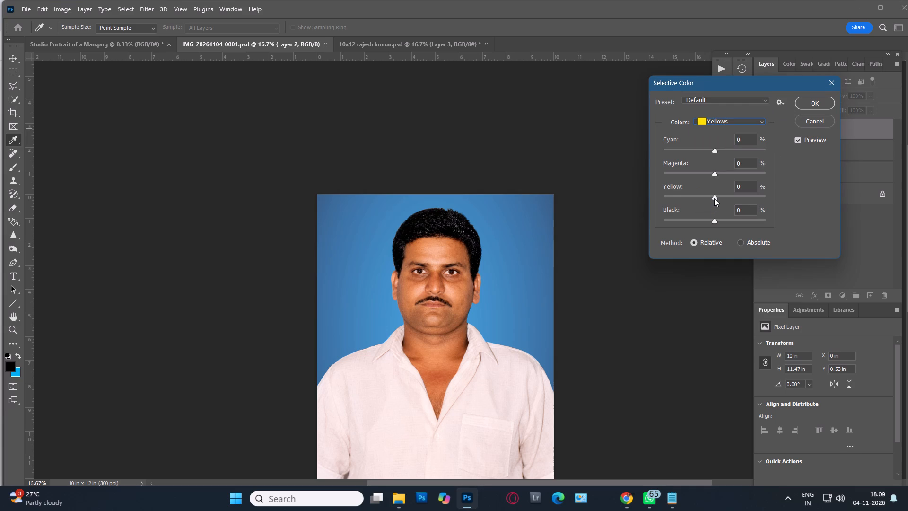
click(712, 198)
drag(717, 151, 735, 152)
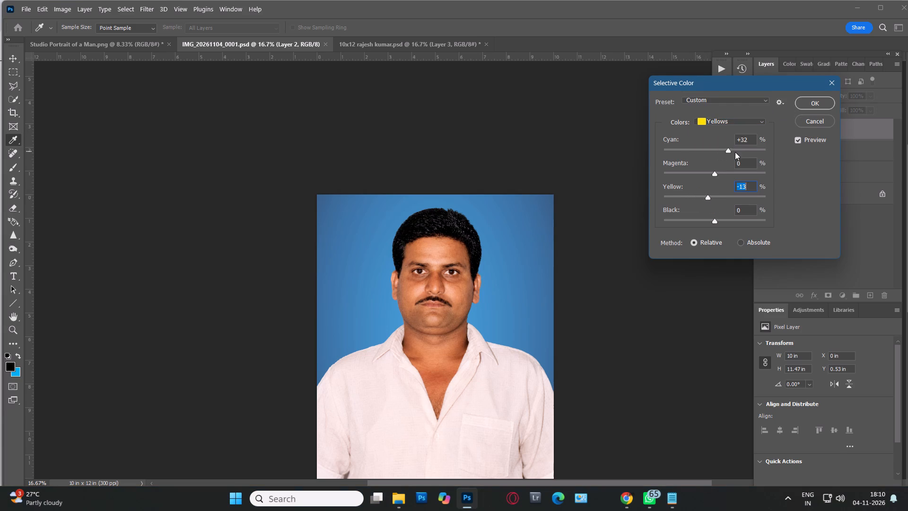
drag(735, 152, 723, 150)
click(822, 105)
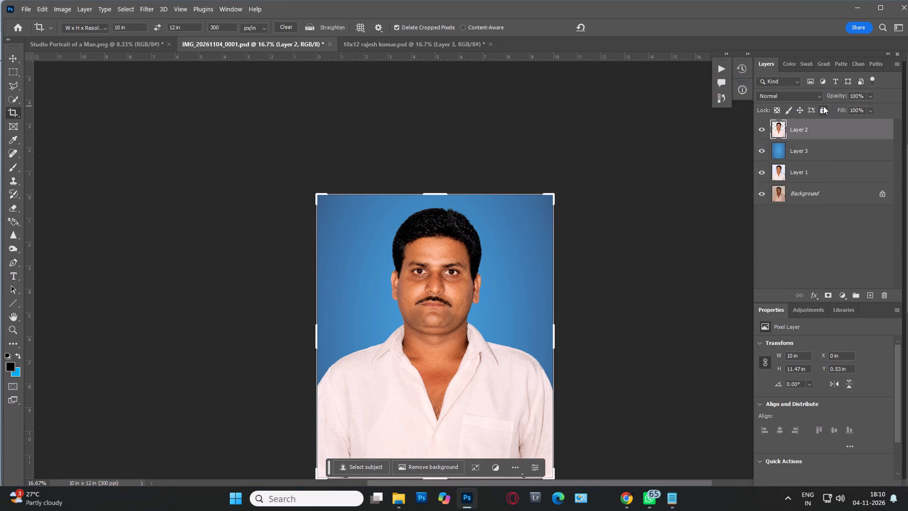
Shift the midtones of the retouched cut-out man's layer toward cyan with Color Balance.
key(ctrl+b)
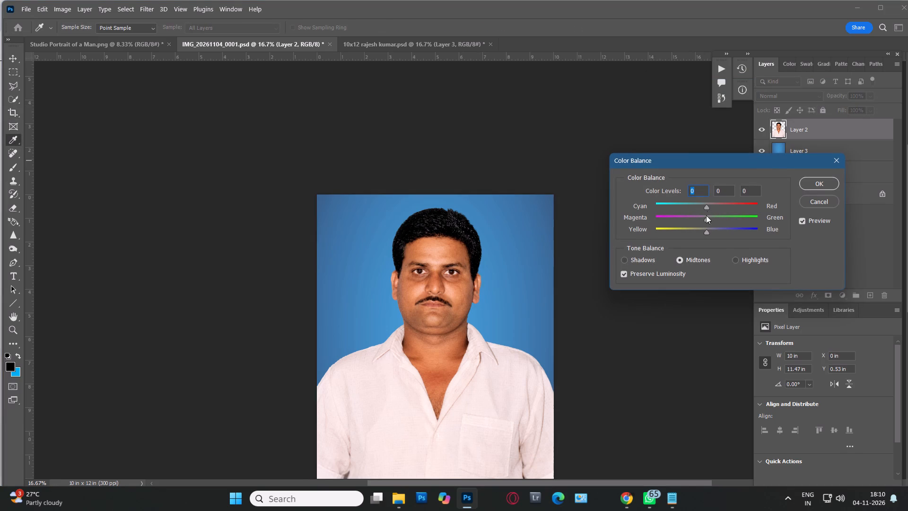
drag(706, 207, 693, 207)
drag(693, 207, 698, 206)
click(823, 185)
Select the man on the Background layer, copy him to a new layer, and move that layer to the top of the stack.
click(805, 172)
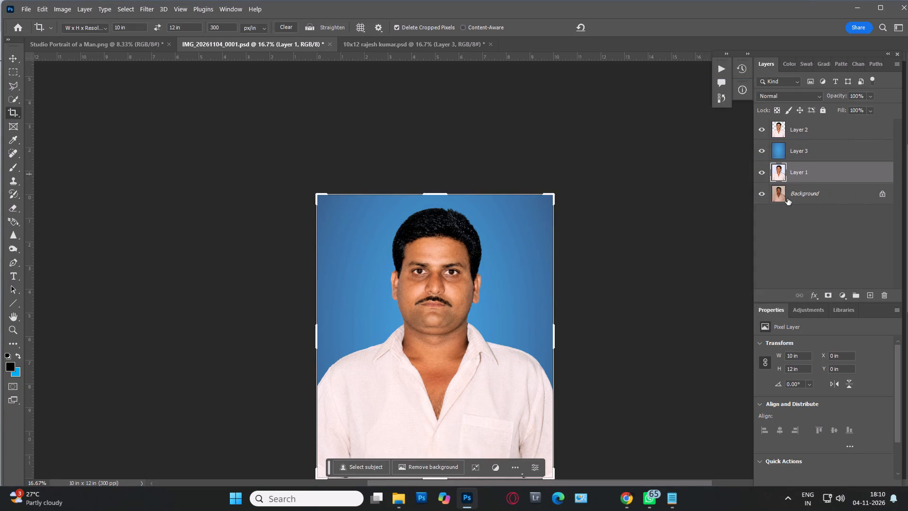
click(809, 192)
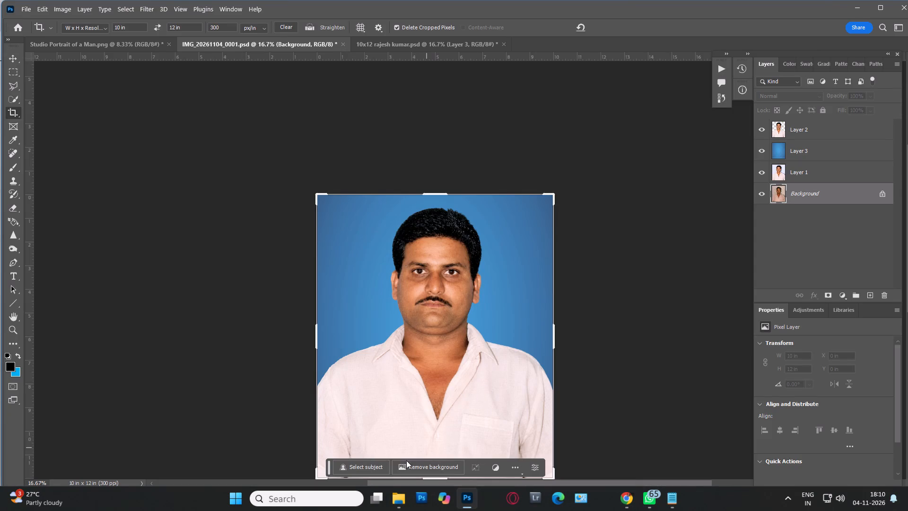
drag(369, 467, 369, 463)
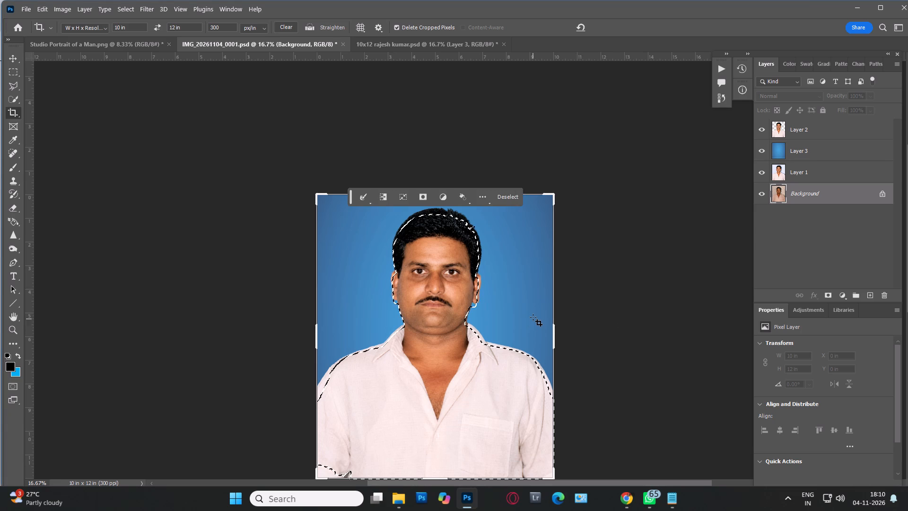
key(ctrl+c)
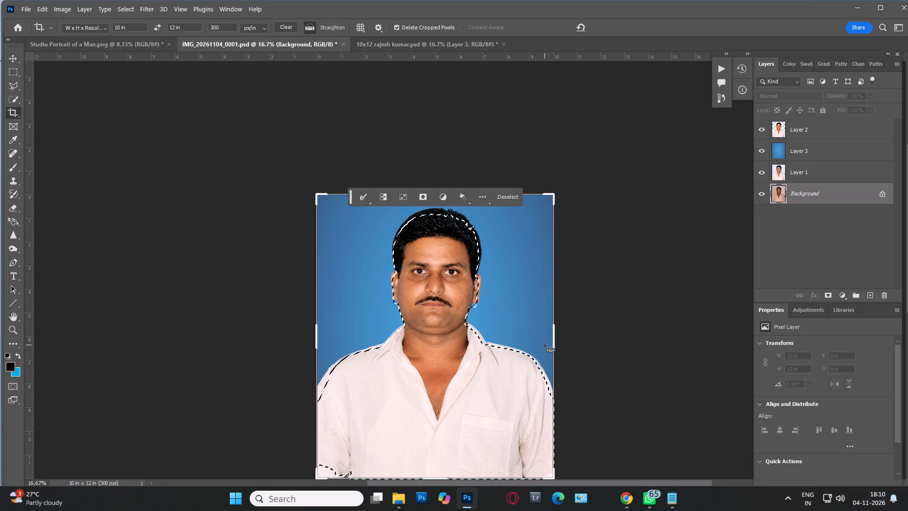
key(ctrl+v)
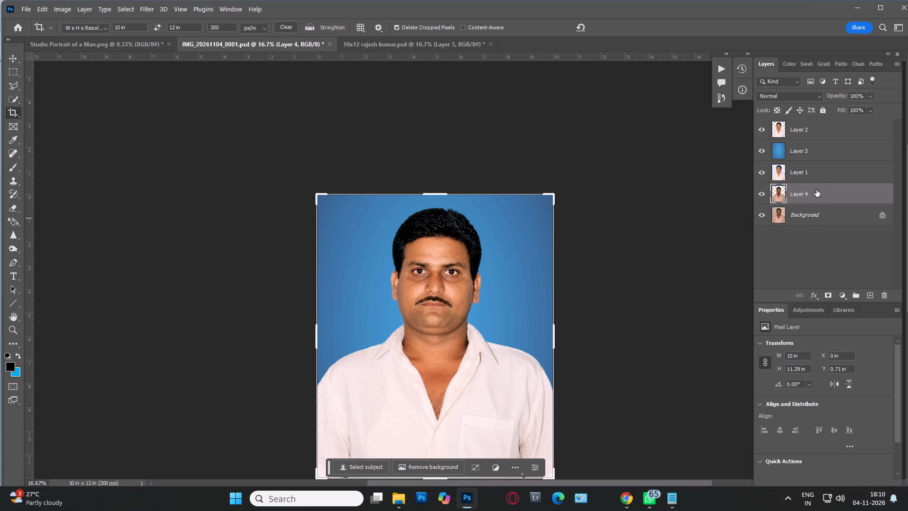
drag(816, 188, 818, 124)
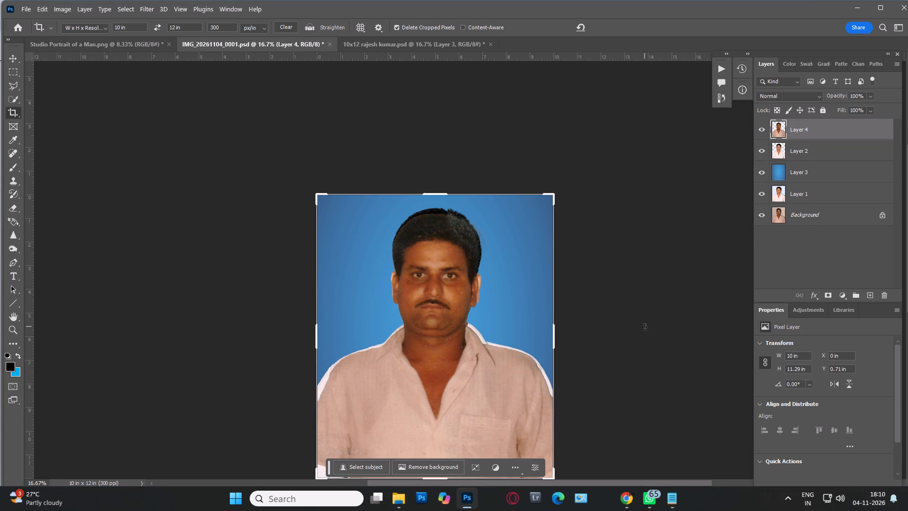
Scale the copied original man up to about 102% so he aligns with the retouched figure beneath.
key(ctrl+t)
click(553, 212)
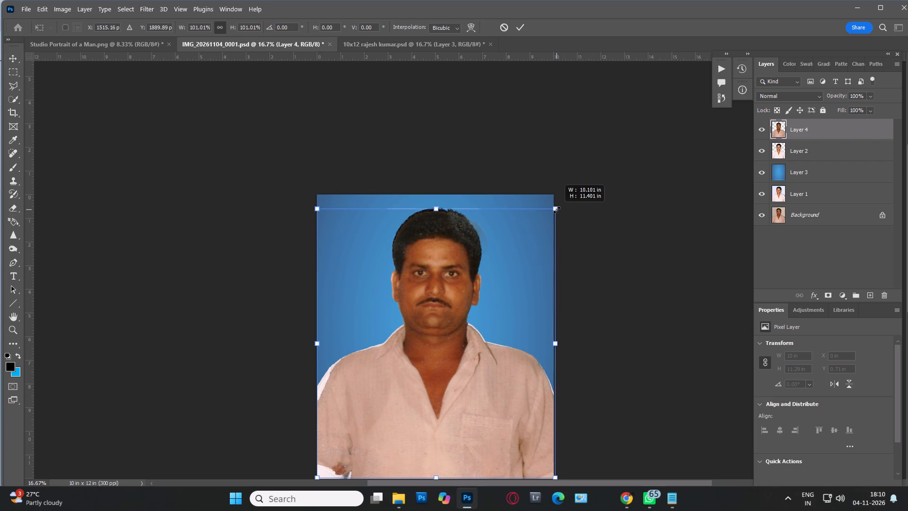
click(316, 207)
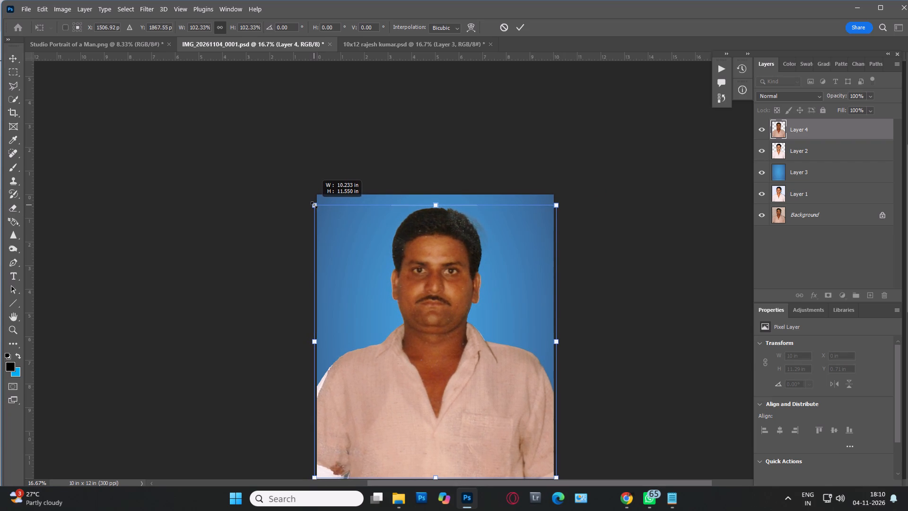
double_click(383, 234)
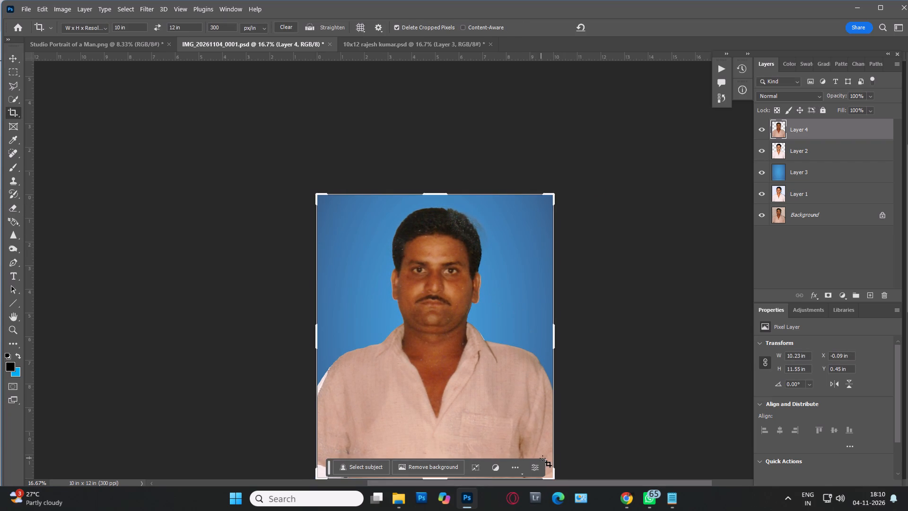
click(449, 256)
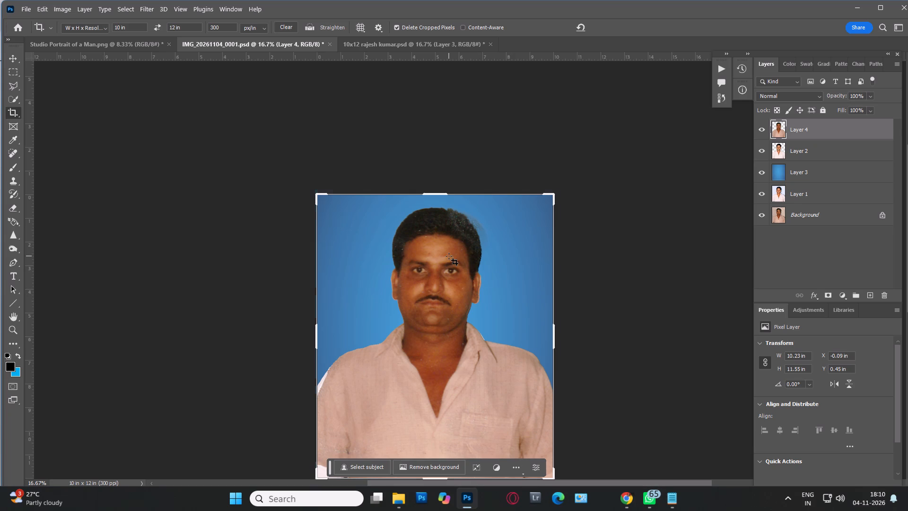
Lower the opacity of the copied original man's layer to 43%.
click(873, 97)
click(868, 97)
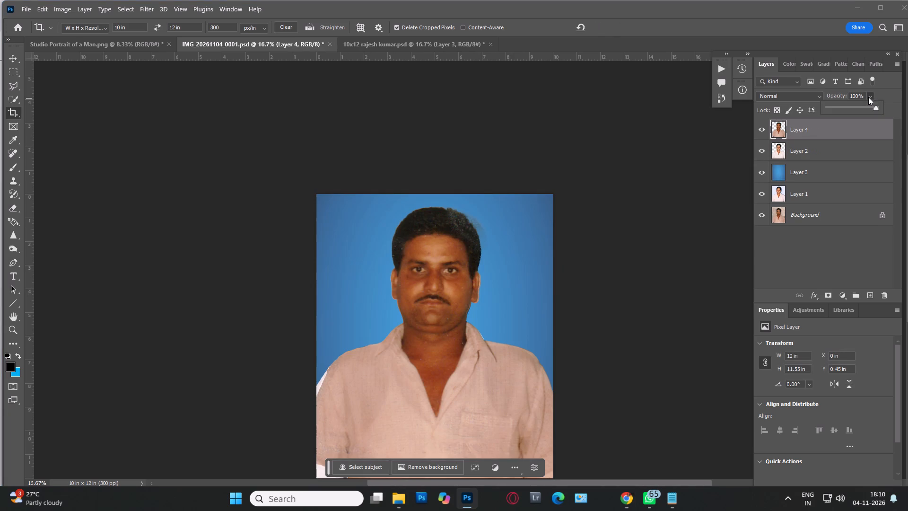
drag(871, 108, 847, 108)
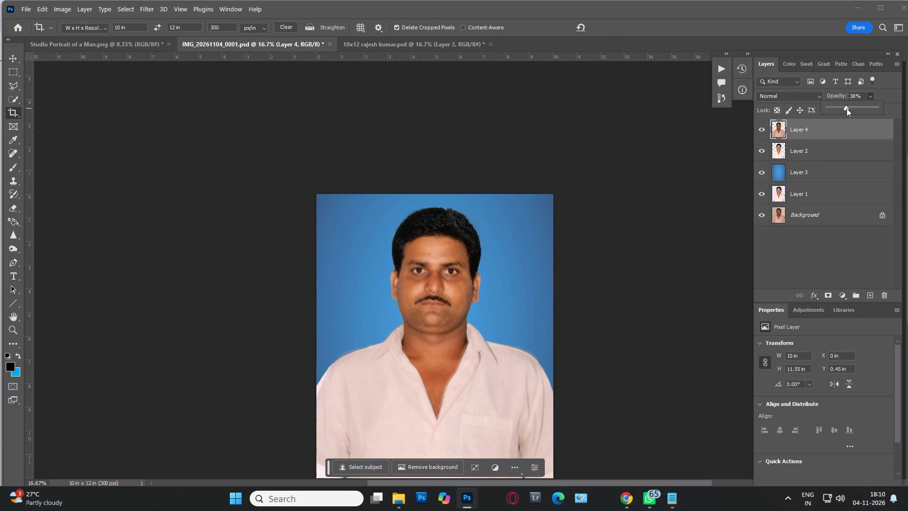
drag(847, 108, 849, 109)
Erase the shirt and shoulders from the copied original layer with a large soft eraser of about 1100 px.
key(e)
key(bracketright)
key(bracketright)
key(bracketright)
key(bracketright)
key(bracketright)
key(bracketright)
key(bracketright)
key(bracketright)
key(bracketright)
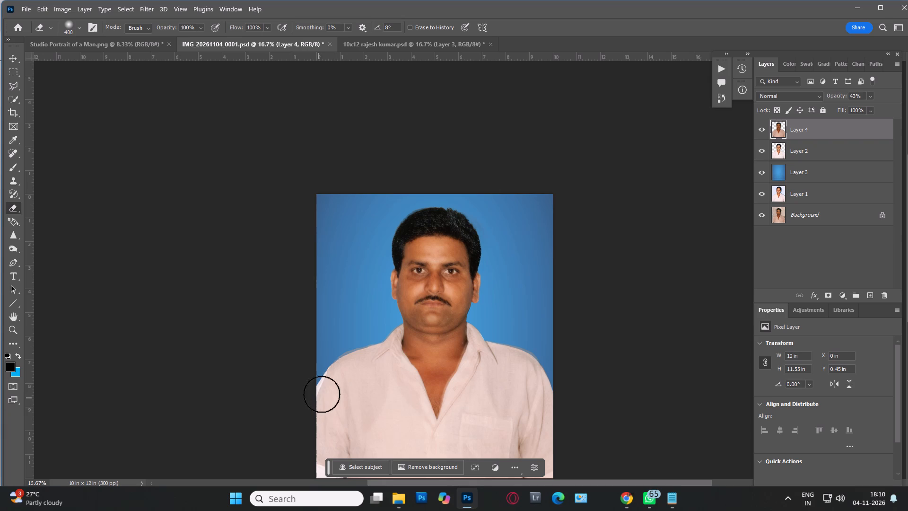
drag(354, 368, 448, 470)
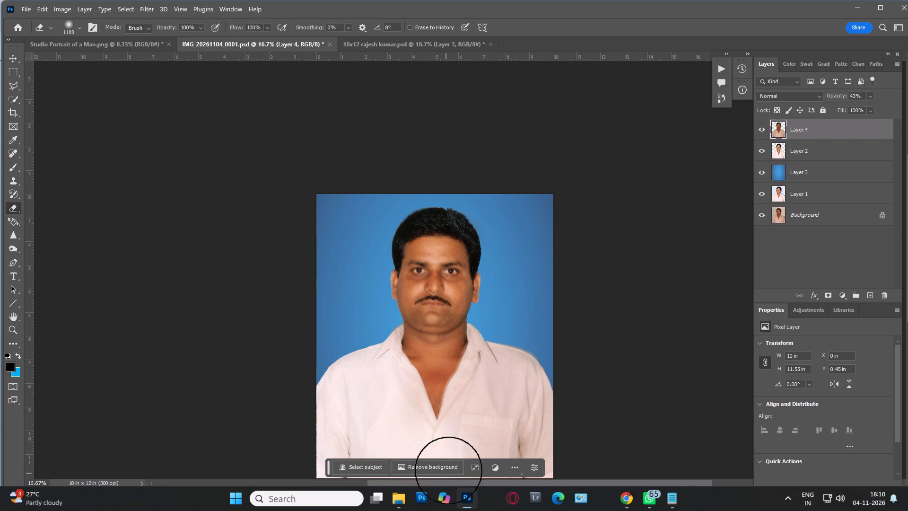
drag(448, 470, 531, 402)
right_drag(549, 369, 524, 434)
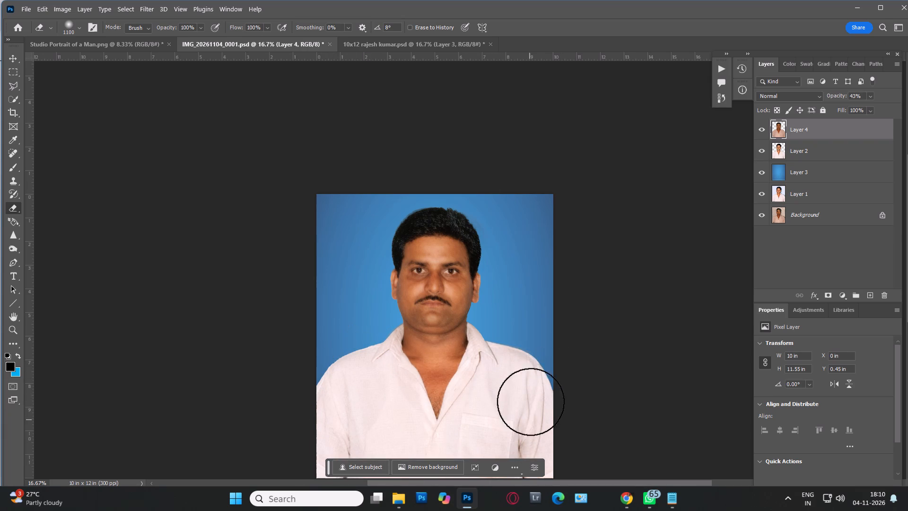
drag(531, 402, 536, 382)
drag(537, 371, 541, 381)
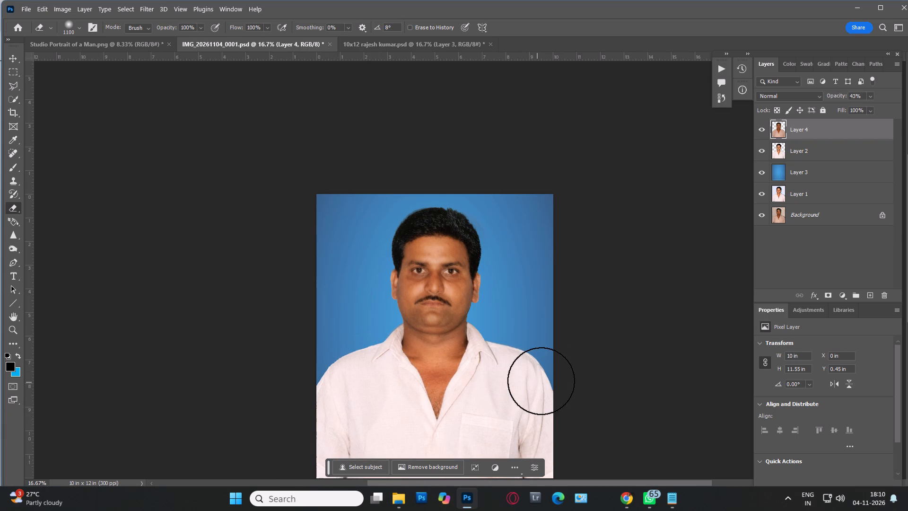
Erase the copied original layer around the ear on the portrait's right side and under the chin with a 175 px eraser.
key(ctrl+plus)
key(ctrl+plus)
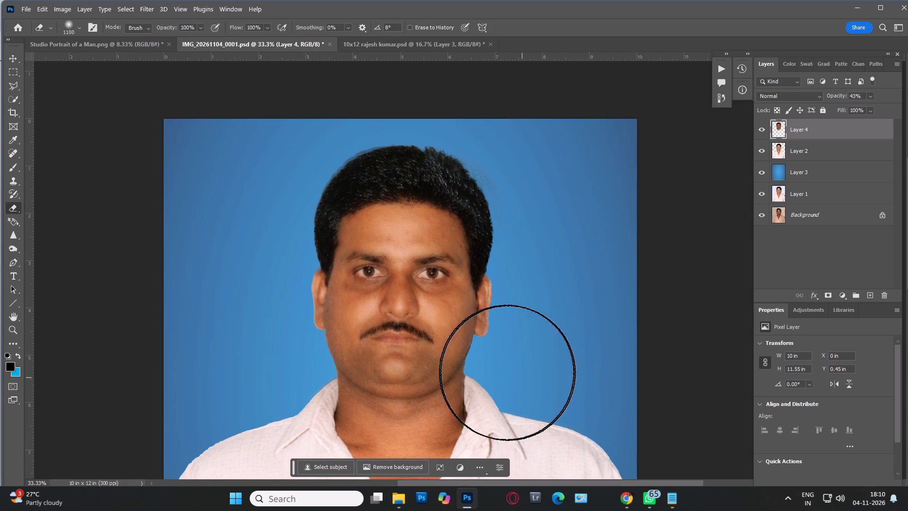
key(bracketleft)
key(bracketleft)
key(bracketleft)
key(bracketleft)
key(bracketleft)
key(bracketleft)
key(bracketleft)
key(bracketleft)
key(bracketleft)
key(bracketleft)
key(bracketleft)
drag(487, 279, 483, 343)
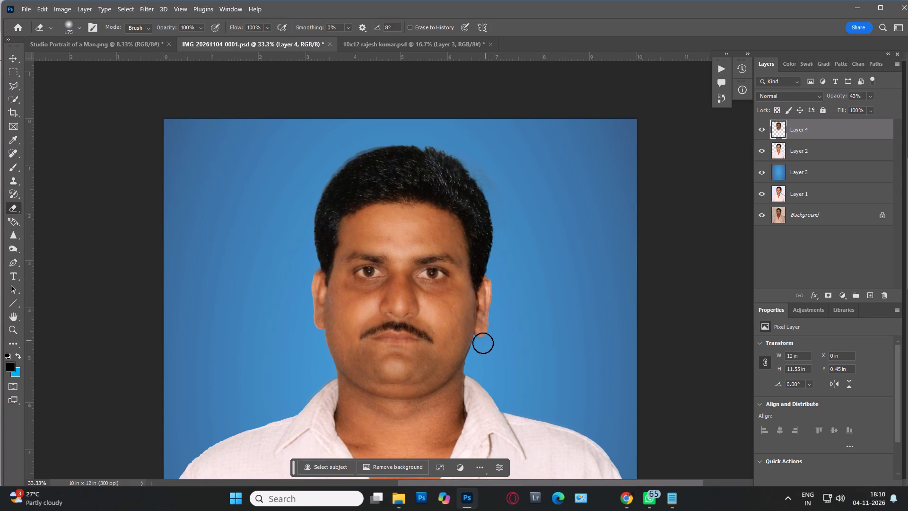
drag(483, 343, 393, 404)
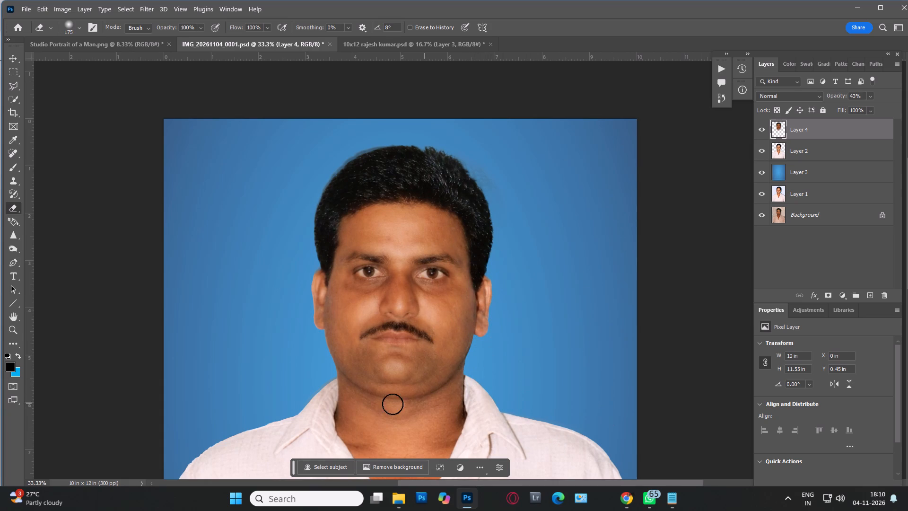
drag(393, 404, 432, 403)
Erase the copied original layer's edge beside the ear on the portrait's left side, undoing the first stroke.
drag(314, 273, 304, 342)
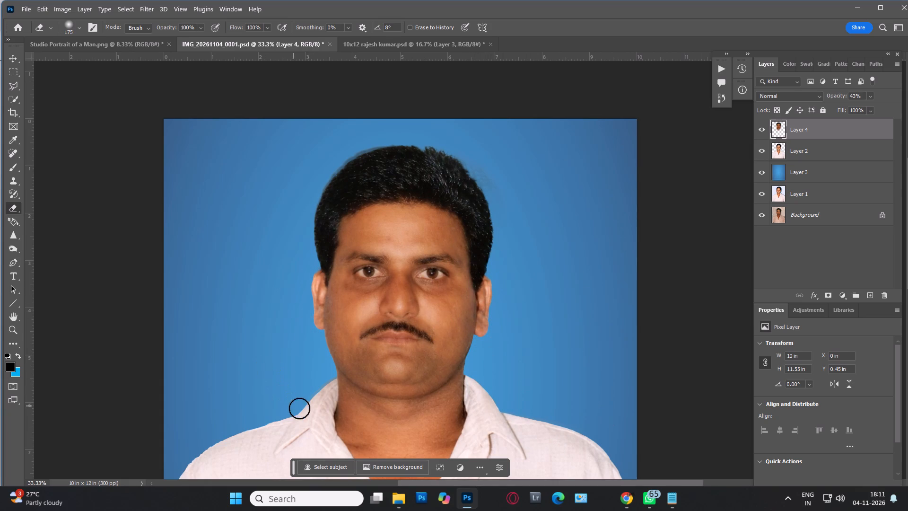
key(ctrl+z)
drag(314, 260, 307, 270)
drag(305, 270, 289, 292)
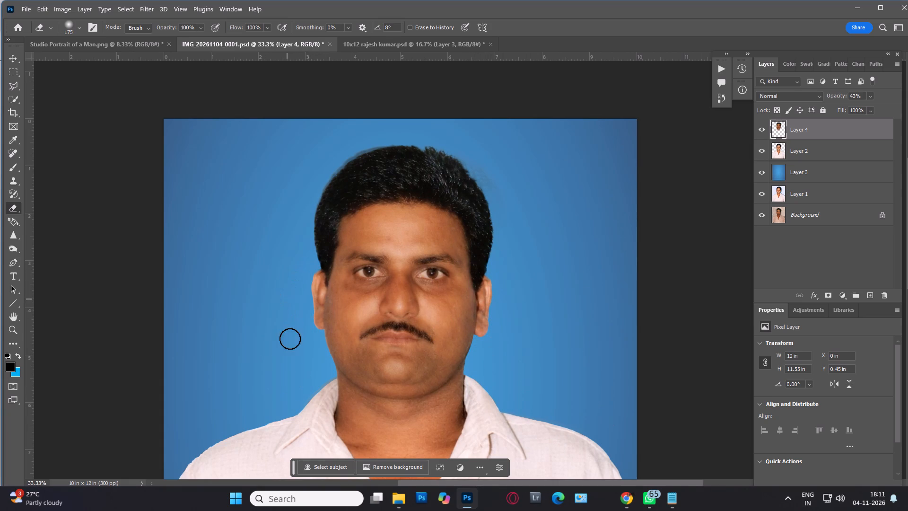
drag(303, 334, 307, 343)
drag(307, 339, 300, 351)
Darken the outer edges of both ears on Layer 2 using the Burn tool with a 250 px brush at 27% exposure.
click(815, 151)
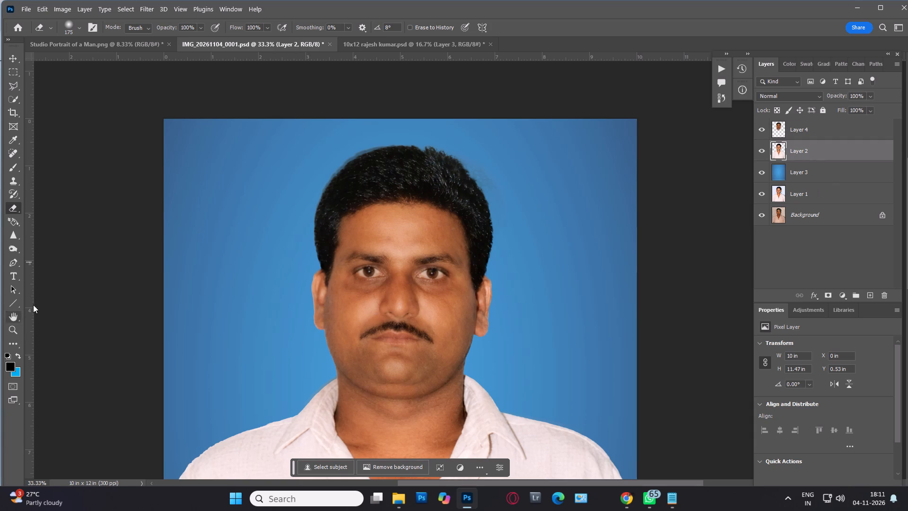
click(11, 246)
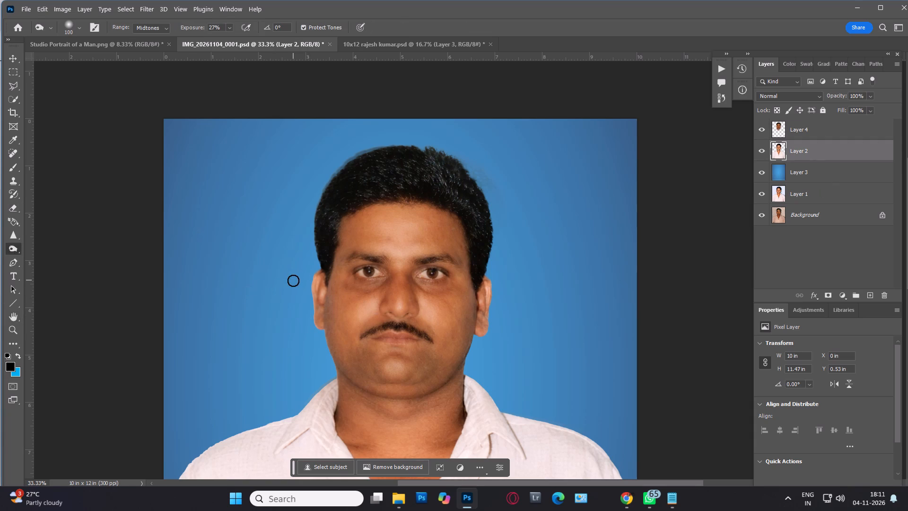
key(bracketright)
key(bracketright)
key(bracketright)
key(bracketright)
key(bracketright)
drag(307, 271, 302, 303)
drag(302, 288, 302, 305)
drag(305, 291, 297, 315)
drag(301, 306, 303, 312)
drag(303, 312, 314, 327)
drag(314, 322, 313, 335)
drag(315, 326, 312, 264)
drag(309, 287, 299, 351)
drag(506, 280, 498, 306)
drag(499, 278, 497, 303)
drag(502, 290, 500, 302)
drag(500, 288, 495, 308)
drag(495, 297, 490, 325)
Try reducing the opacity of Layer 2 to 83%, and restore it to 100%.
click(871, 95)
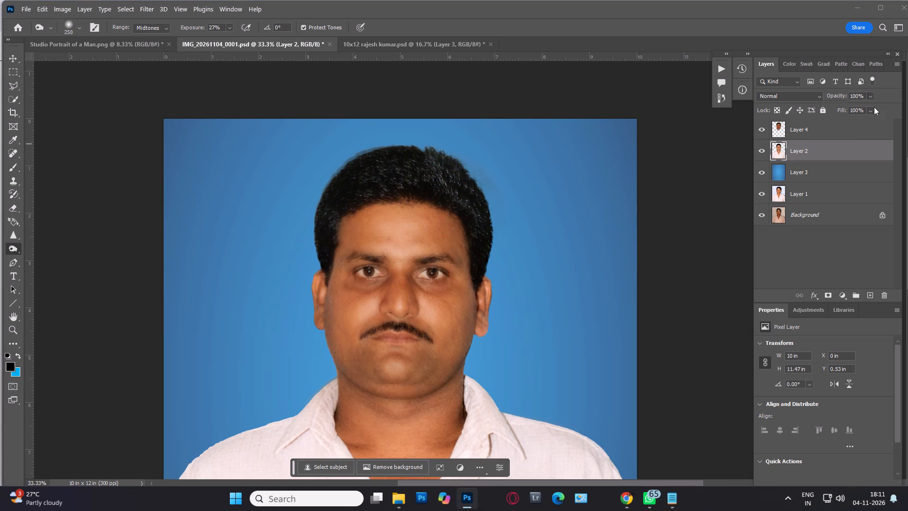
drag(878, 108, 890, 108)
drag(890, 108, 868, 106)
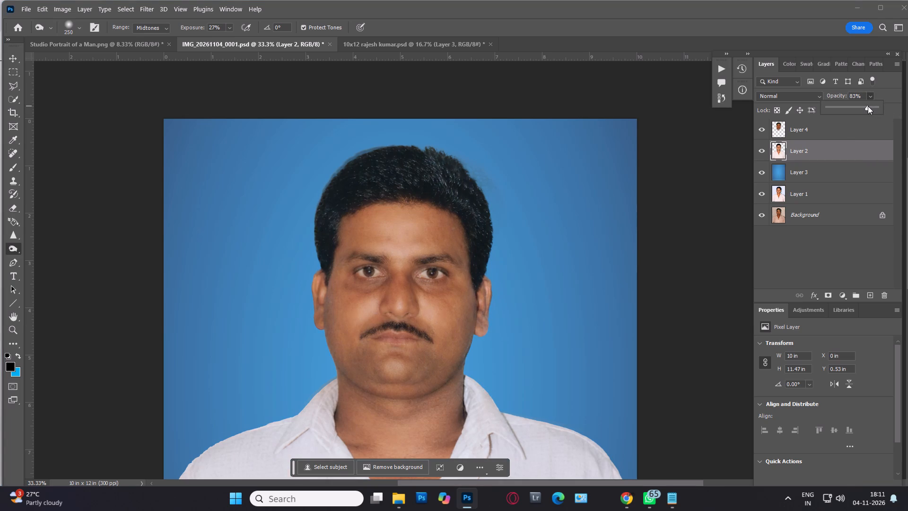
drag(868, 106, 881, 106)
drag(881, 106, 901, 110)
Set the opacity of the copied original face layer, Layer 4, to 51%.
click(844, 126)
click(871, 97)
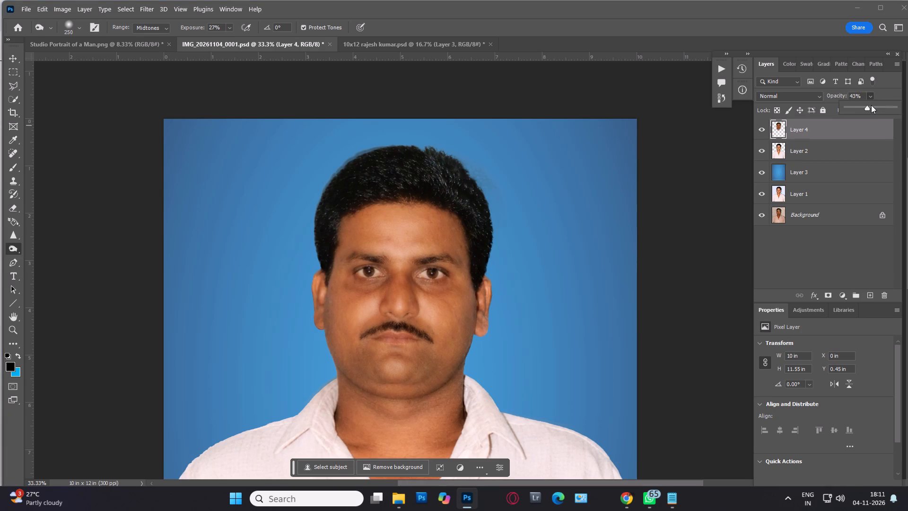
click(871, 105)
Brighten Layer 4 with Levels, setting the input white point to 236 and the midtones to 1.14.
key(ctrl+minus)
key(ctrl+minus)
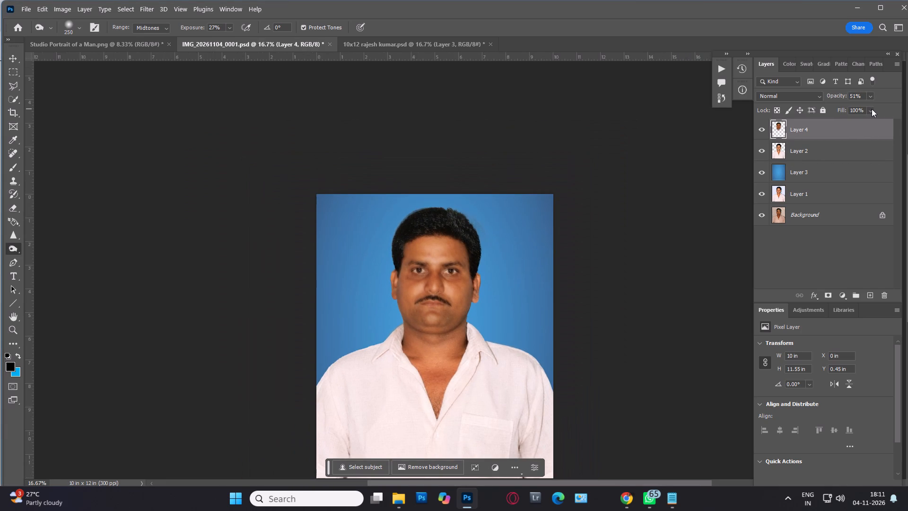
key(ctrl+l)
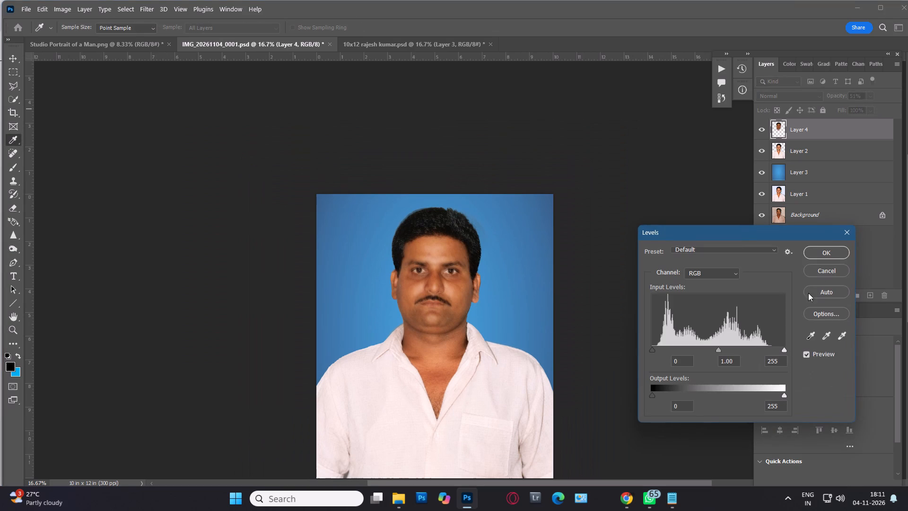
drag(781, 350, 775, 347)
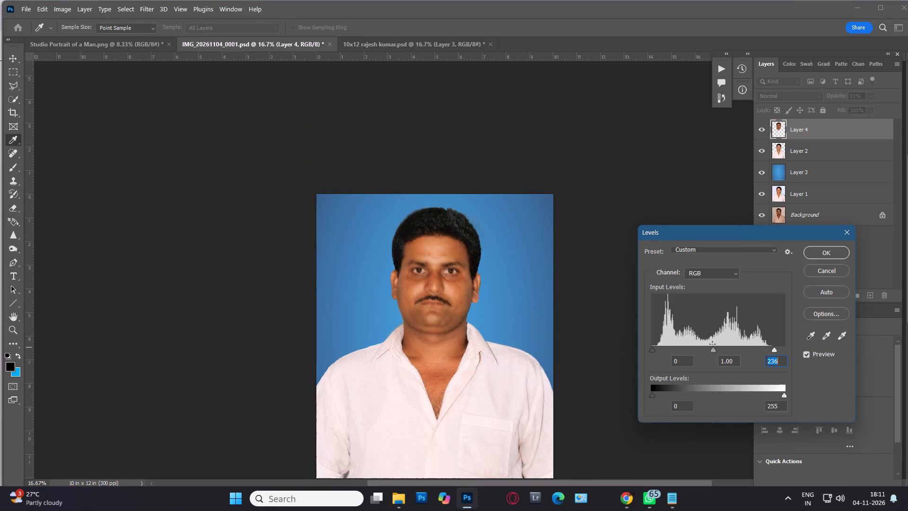
click(711, 352)
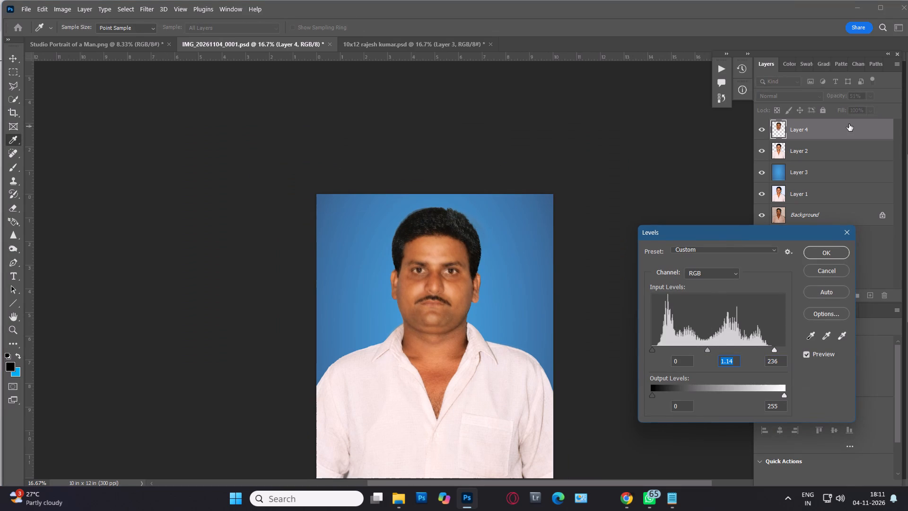
click(848, 123)
click(826, 259)
Set the opacity of Layer 4 to 100%.
click(872, 97)
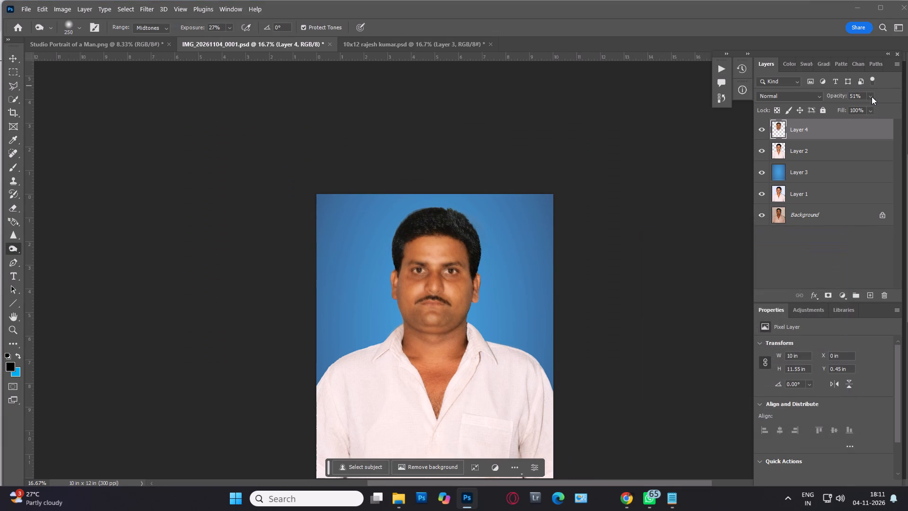
drag(871, 106, 907, 112)
Erase the stray fringe outside the hair's upper edge on the portrait's right side of Layer 4 using a 175 px eraser.
key(ctrl+plus)
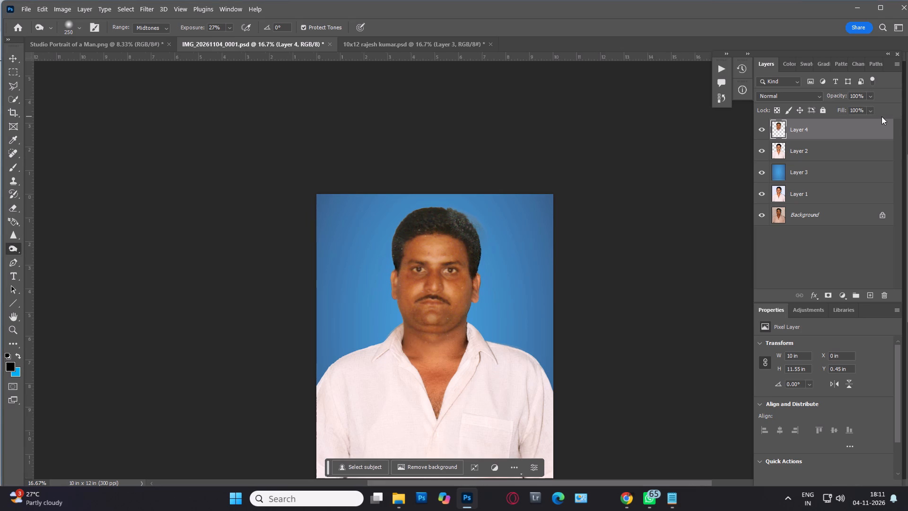
key(ctrl+plus)
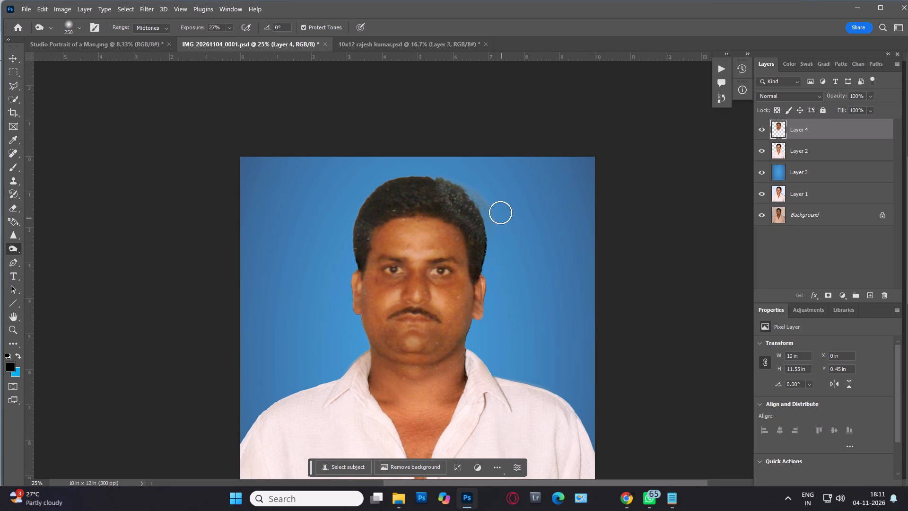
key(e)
drag(484, 194, 467, 173)
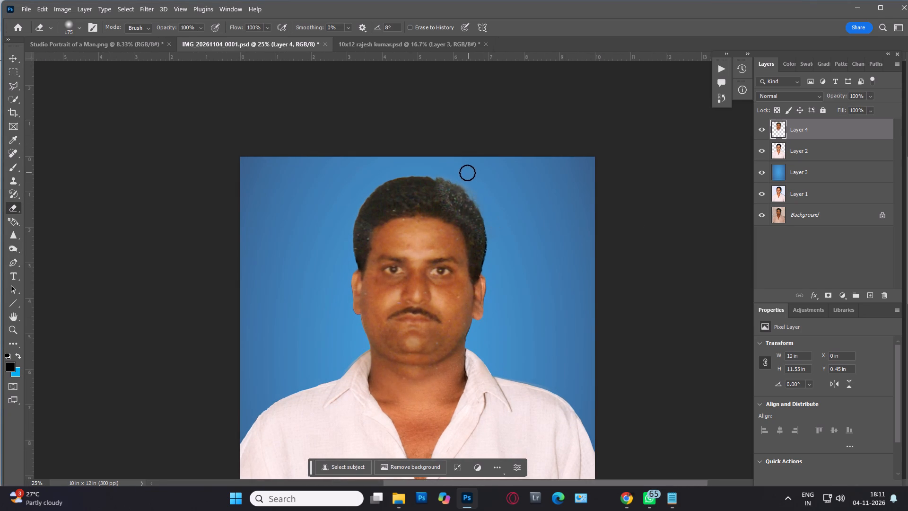
drag(467, 173, 463, 168)
Darken the hair on Layer 4 from the crown to both sides using the Burn tool at 250 px, midtones, 27% exposure.
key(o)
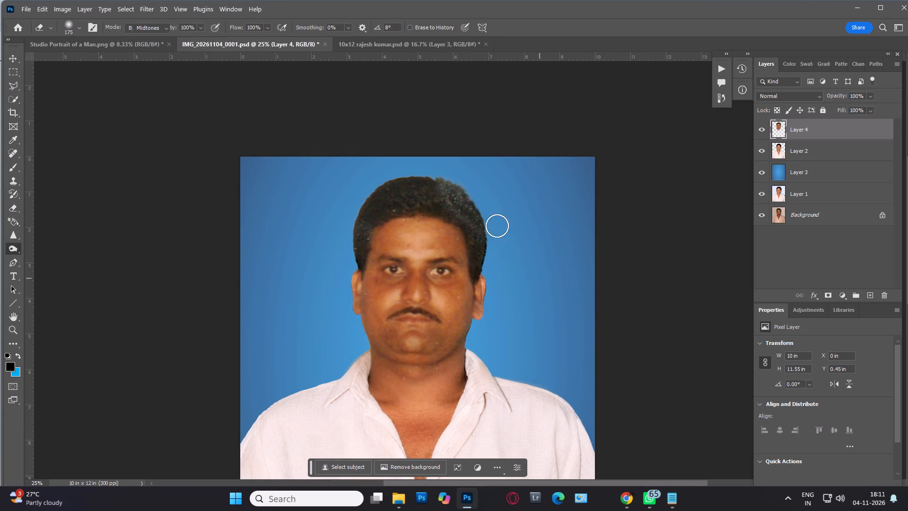
drag(424, 184, 468, 207)
drag(453, 175, 459, 197)
drag(453, 189, 384, 203)
drag(387, 201, 380, 211)
drag(385, 208, 364, 220)
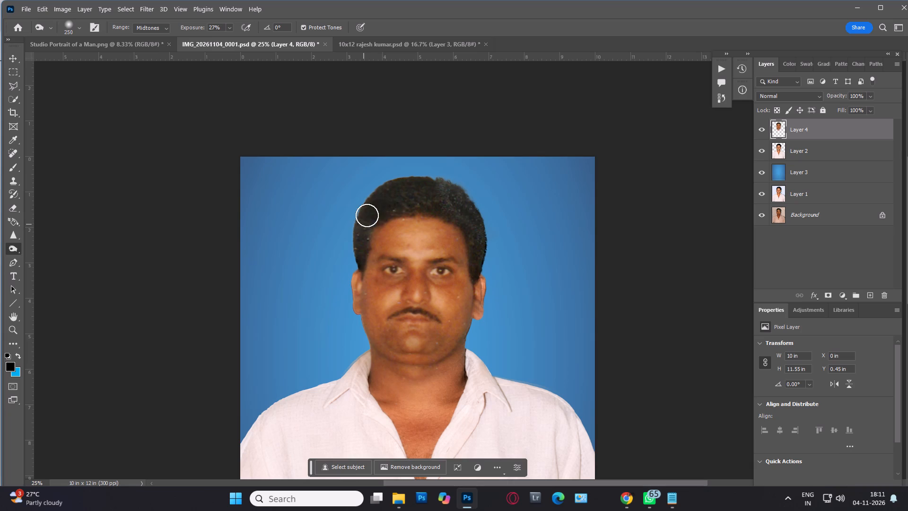
drag(367, 216, 358, 234)
drag(360, 229, 348, 244)
drag(348, 241, 345, 251)
drag(349, 243, 331, 264)
Burn the edge below the ear on the portrait's right side, try the same beside the opposite ear, and undo that last stroke.
click(480, 328)
drag(479, 326, 494, 346)
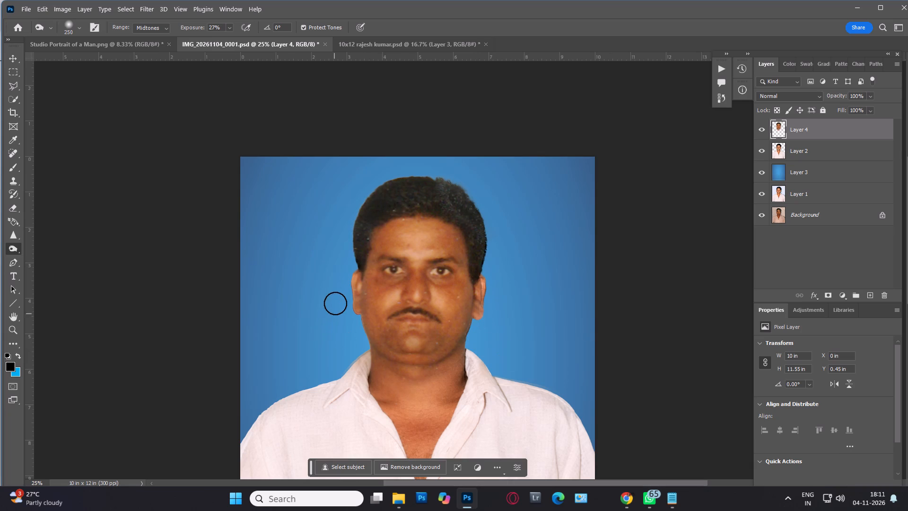
drag(339, 292, 342, 341)
key(ctrl+z)
Trim Layer 2's outer fringe by loading its outline, inverting the selection, feathering it 5 px, deleting twice and deselecting.
click(817, 152)
ctrl+click(773, 153)
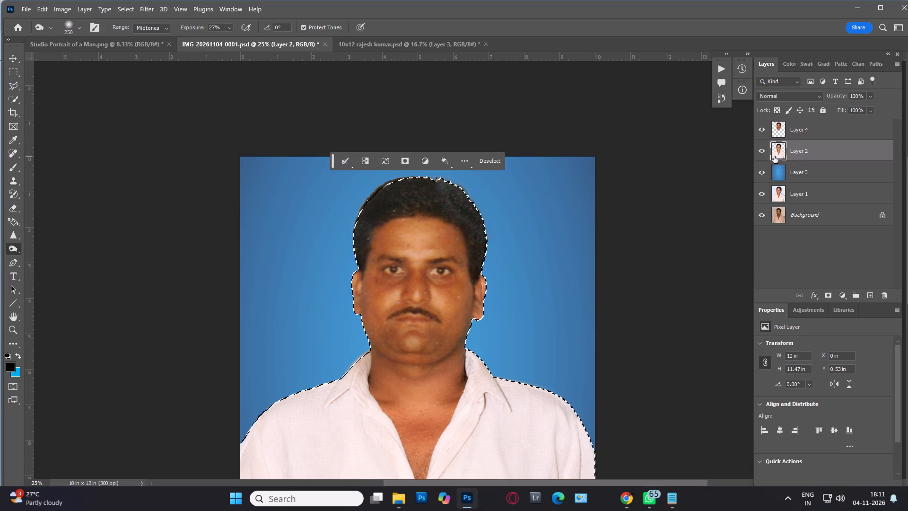
key(ctrl+shift+u)
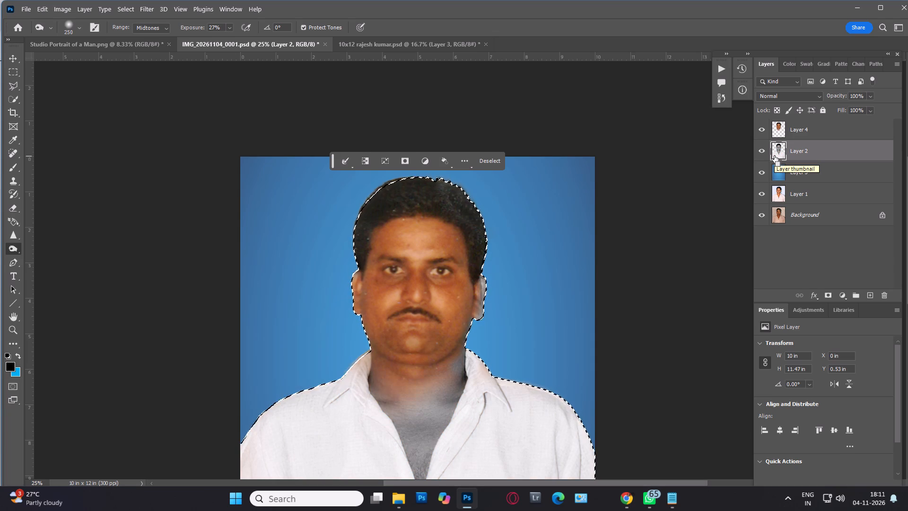
key(ctrl+z)
key(ctrl+shift+i)
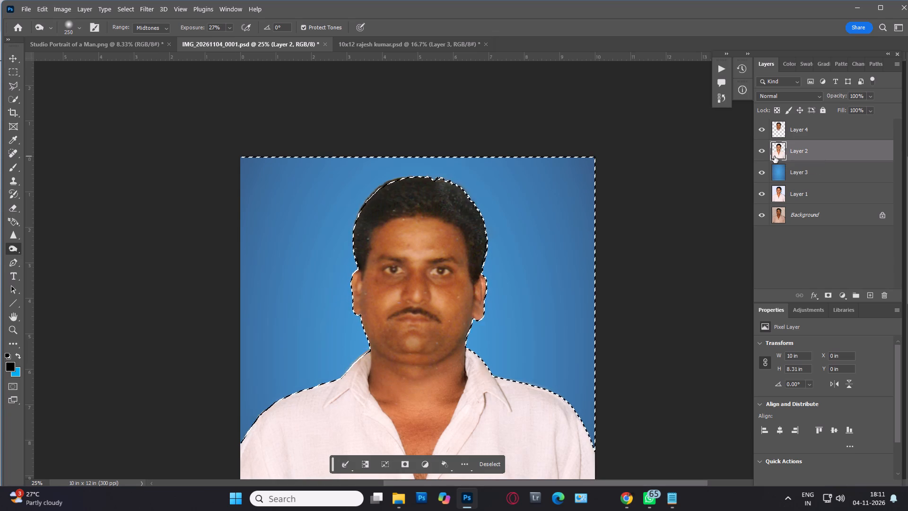
key(shift+F6)
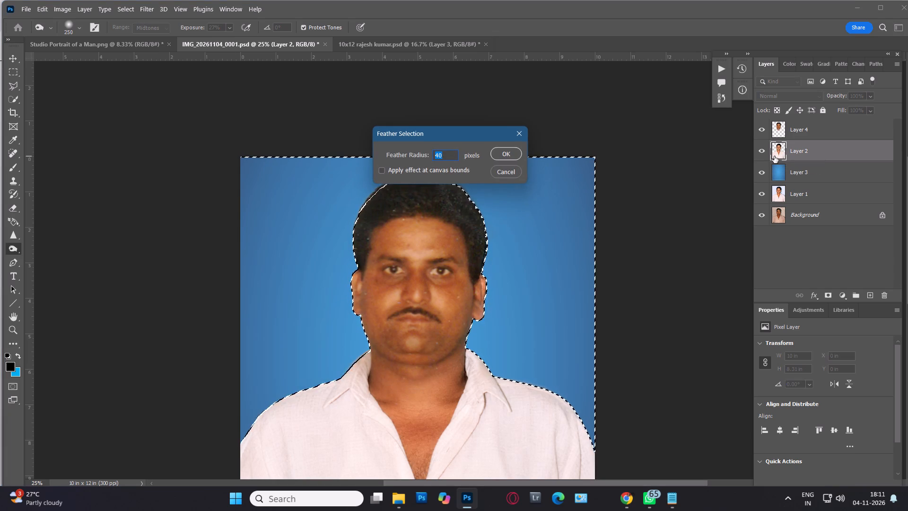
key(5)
key(Return)
key(Delete)
key(Delete)
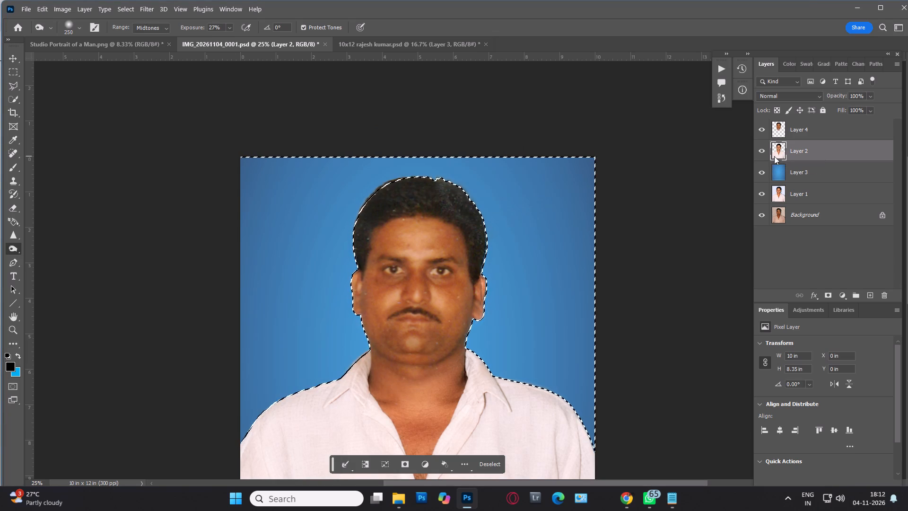
key(ctrl+d)
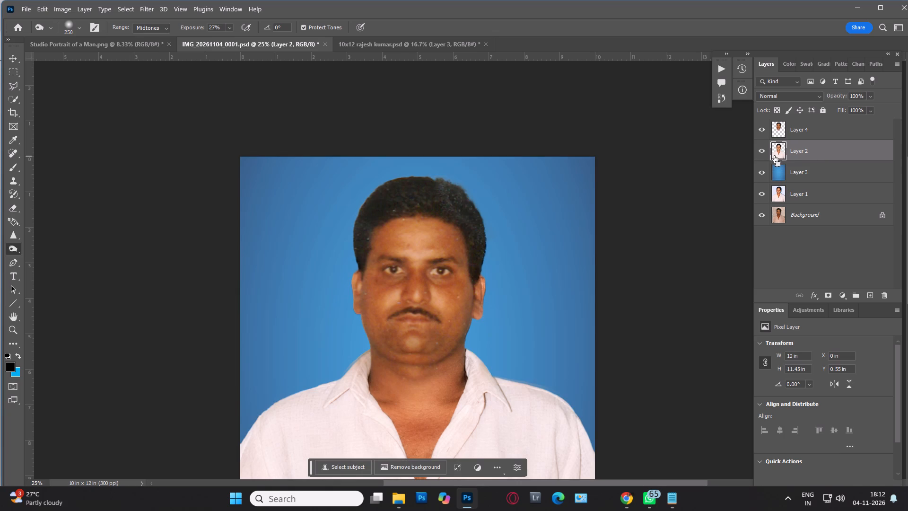
Duplicate Layer 4.
key(ctrl+plus)
key(ctrl+minus)
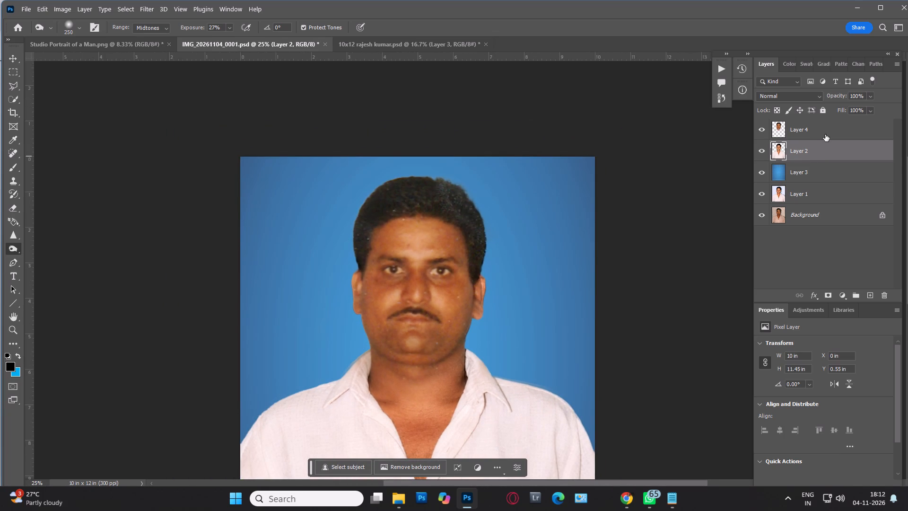
click(825, 134)
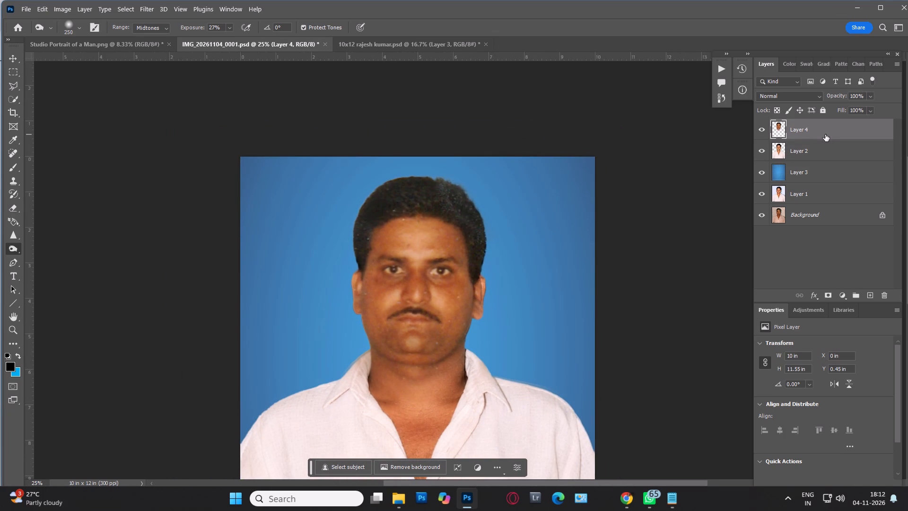
key(ctrl+j)
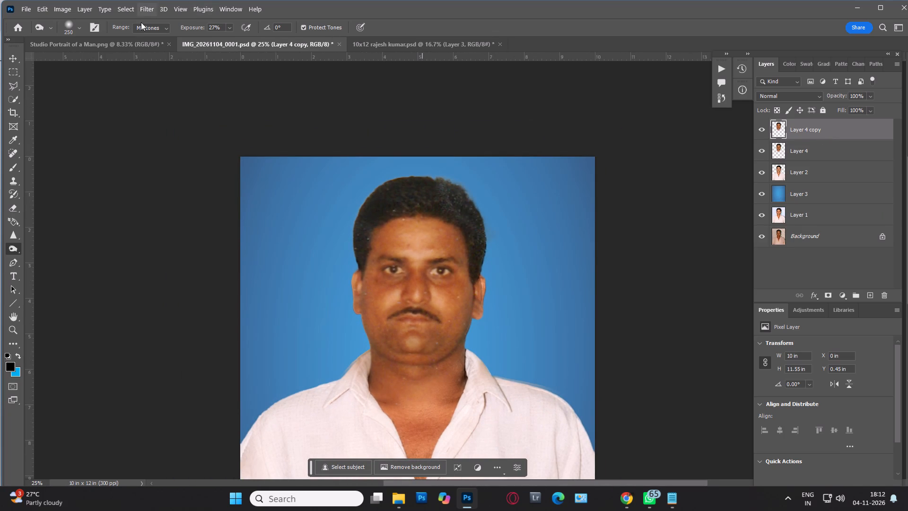
Apply the Photo Restoration neural filter to the Layer 4 copy with photo enhancement 50 and enhance face 60, output to the current layer.
click(144, 12)
click(185, 53)
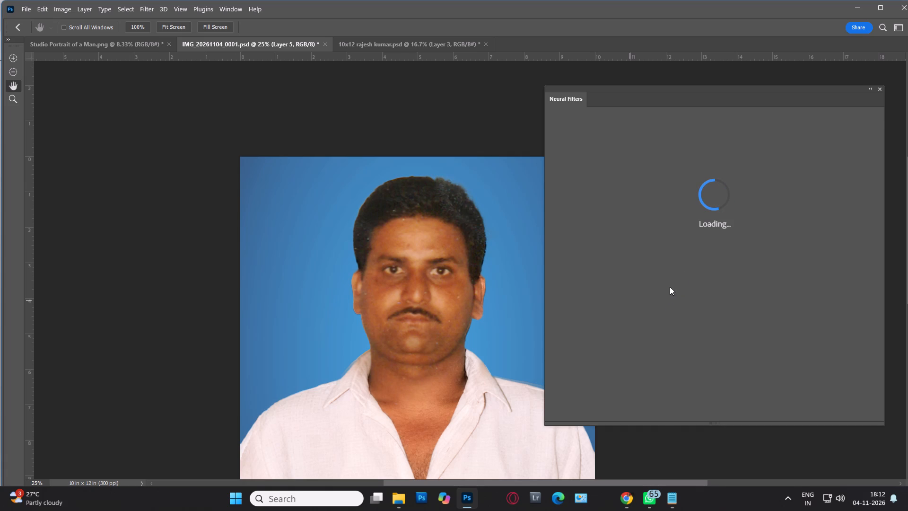
scroll(653, 313, down, 6)
click(661, 369)
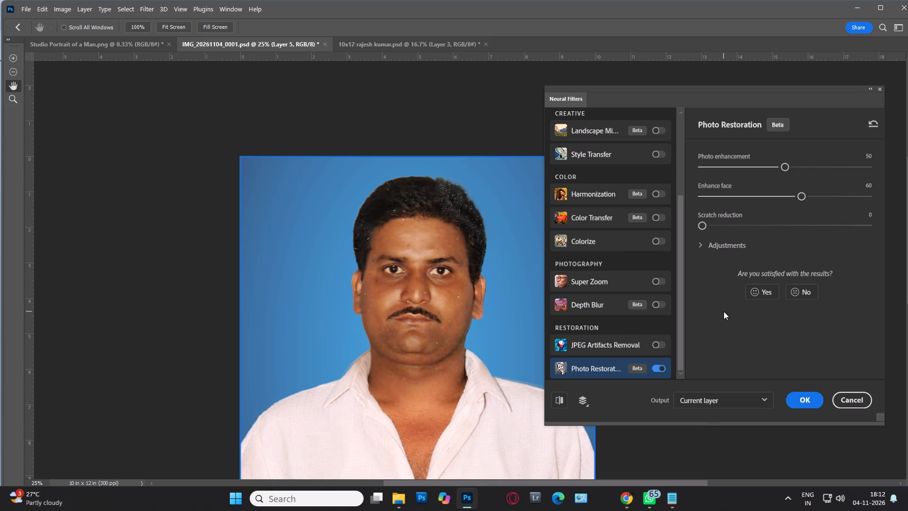
click(806, 400)
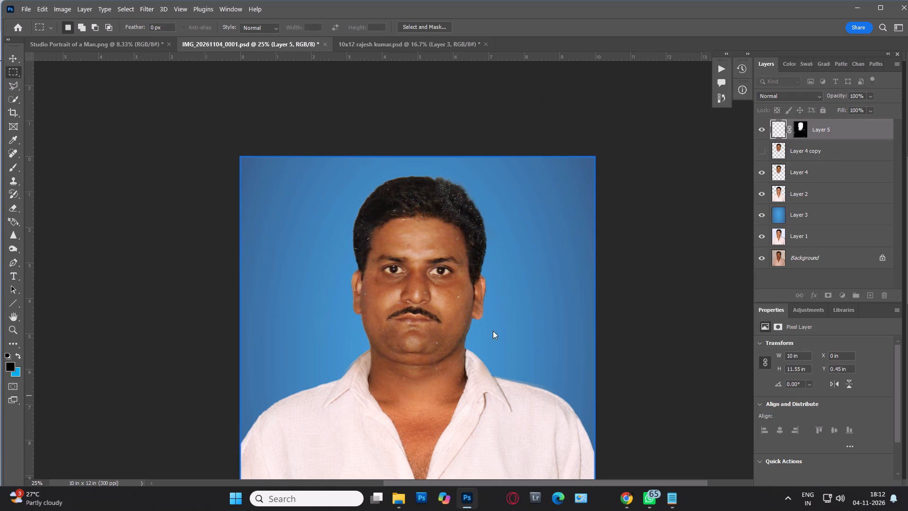
Heal the spots on the cheek, nose, forehead, hairline and upper hair of the Layer 4 copy using an 80 px Spot Healing Brush.
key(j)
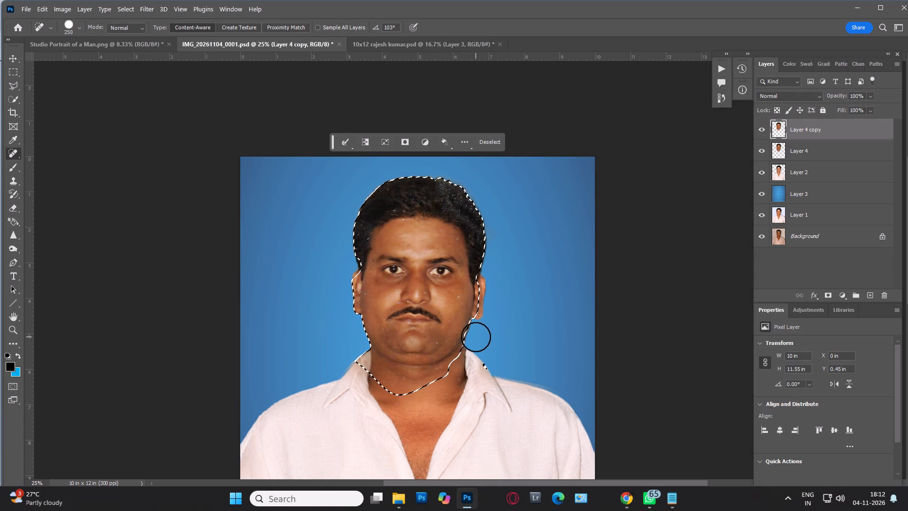
key(bracketleft)
key(bracketleft)
key(bracketleft)
key(bracketleft)
key(bracketleft)
key(bracketleft)
key(bracketleft)
drag(459, 295, 460, 300)
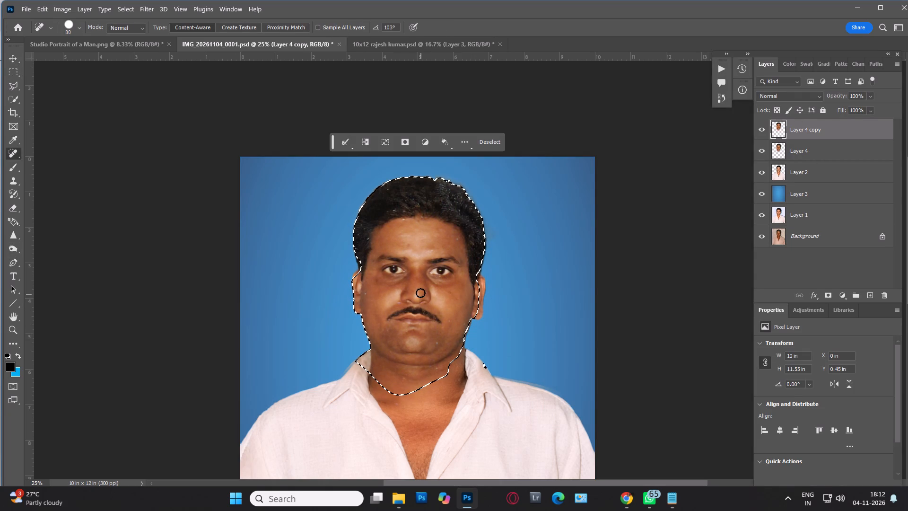
click(427, 291)
drag(458, 236, 458, 240)
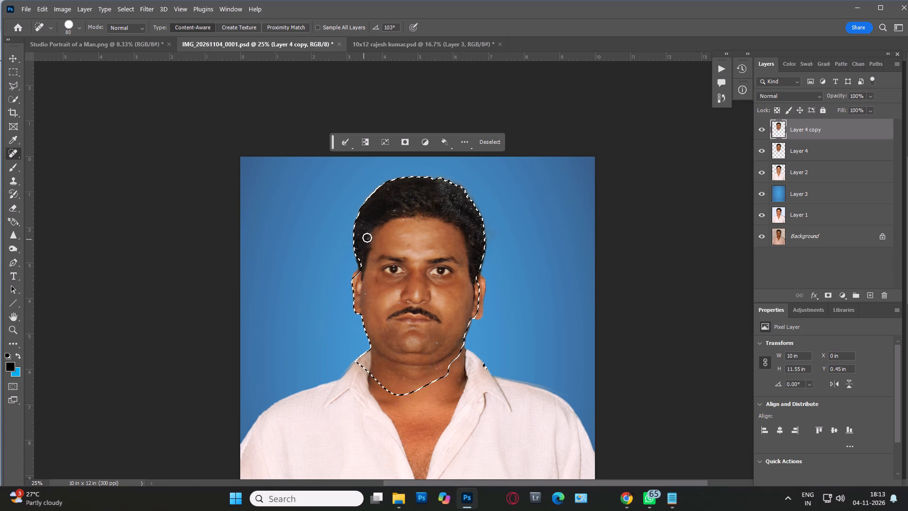
click(369, 237)
drag(392, 211, 407, 212)
drag(447, 189, 470, 207)
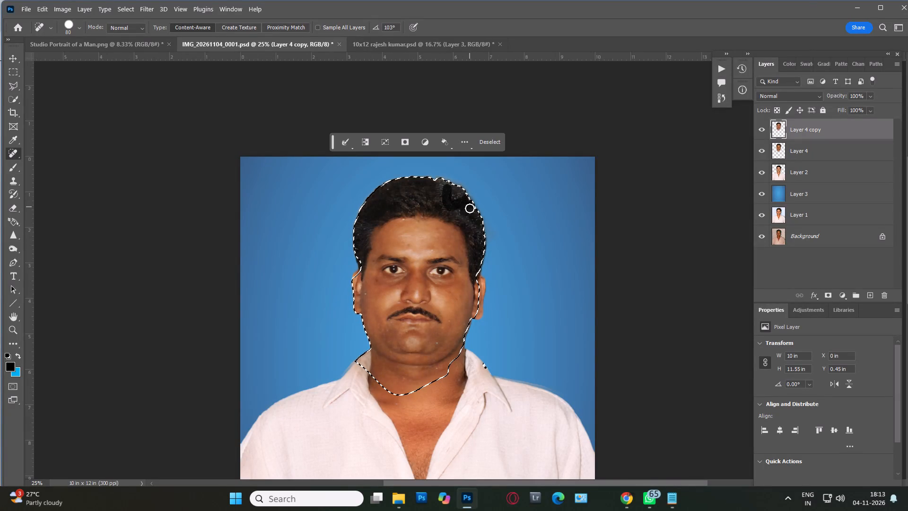
Heal the remaining spots on the portrait's left cheek, on the chin, beside the mouth and at the hairline.
click(368, 294)
click(439, 342)
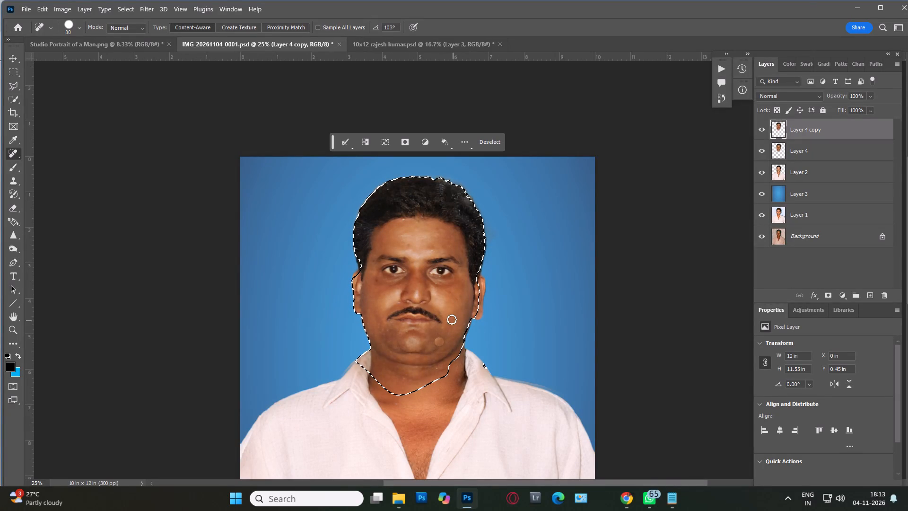
drag(449, 318, 449, 323)
click(404, 219)
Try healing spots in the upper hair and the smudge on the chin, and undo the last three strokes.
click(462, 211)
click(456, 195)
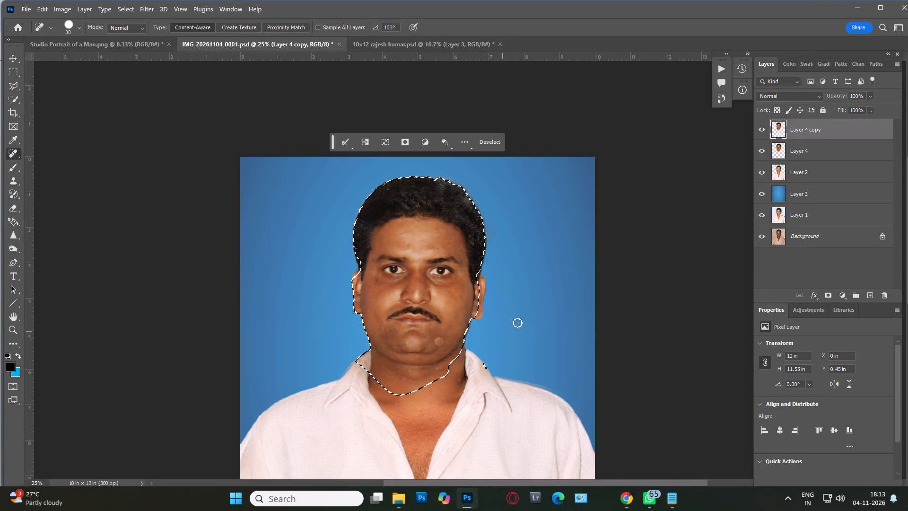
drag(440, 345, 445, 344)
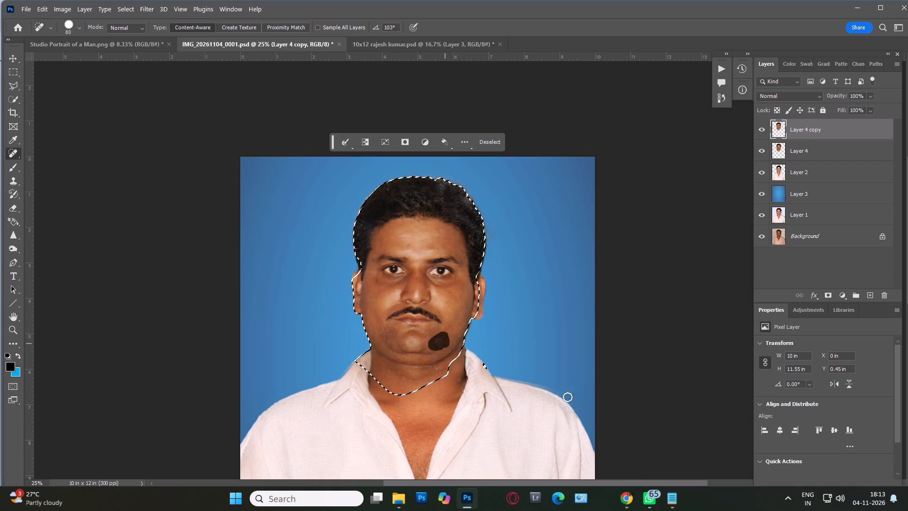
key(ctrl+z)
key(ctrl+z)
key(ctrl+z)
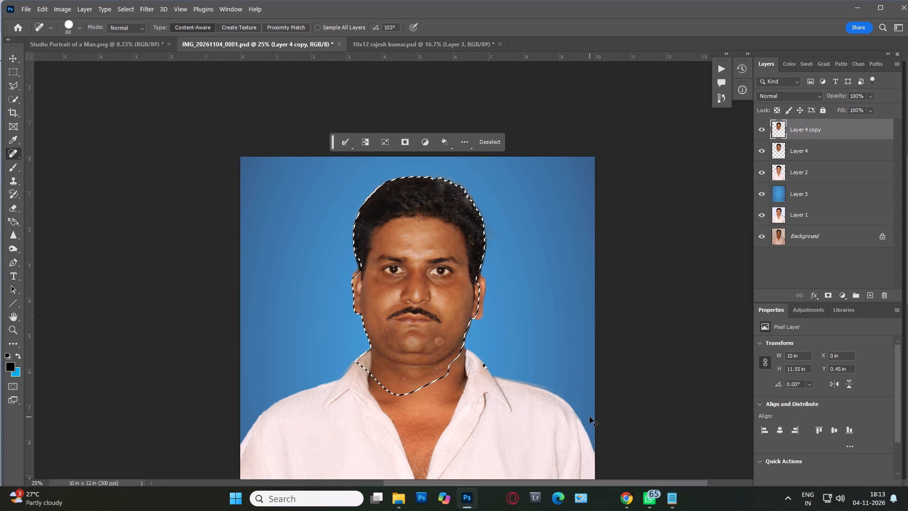
Deselect the head outline.
key(ctrl+d)
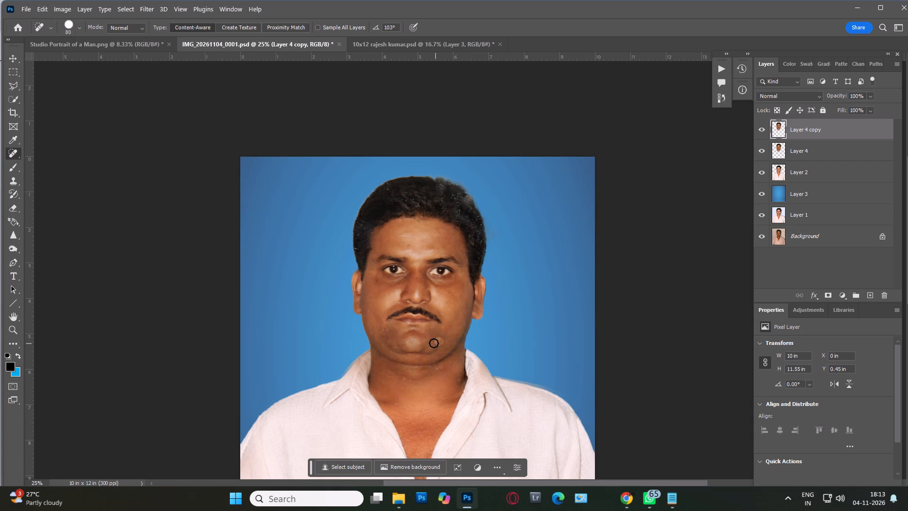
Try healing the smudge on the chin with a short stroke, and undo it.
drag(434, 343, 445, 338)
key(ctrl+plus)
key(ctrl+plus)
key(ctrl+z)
Undo back through the deselection and the earlier chin healing, restoring the head outline selection.
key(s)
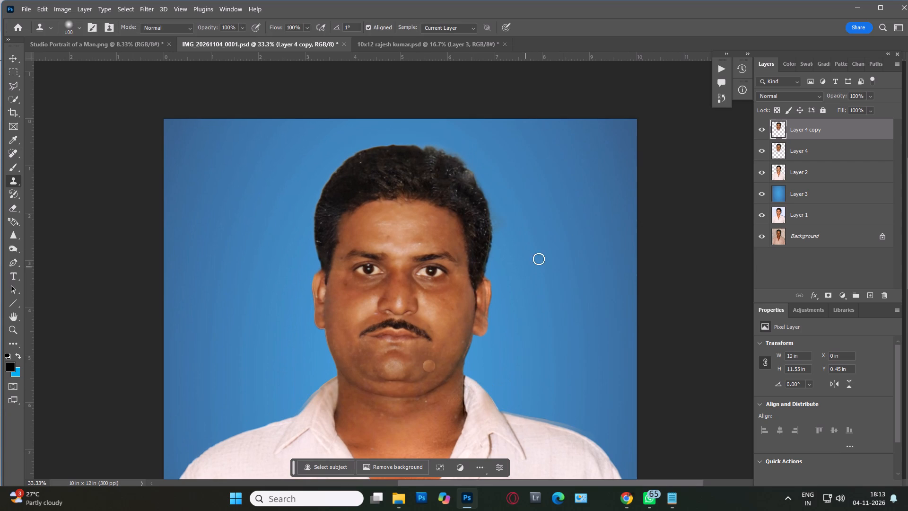
alt+click(434, 355)
key(ctrl+z)
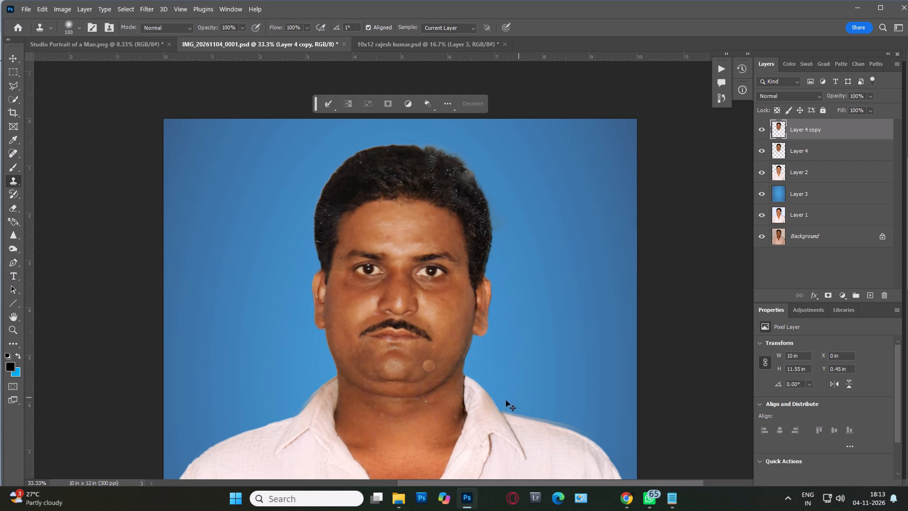
key(ctrl+z)
key(ctrl+z)
key(ctrl+z)
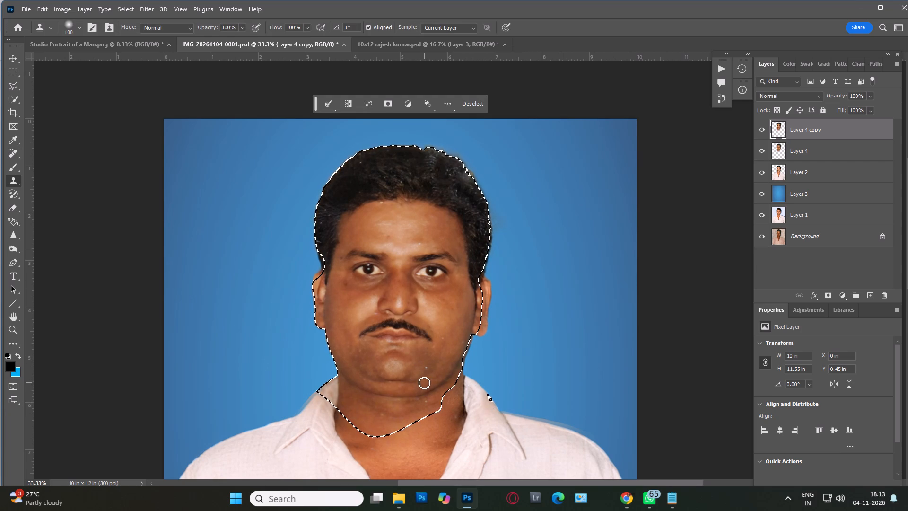
Save the IMG_20261104_0001.psd document.
key(ctrl+s)
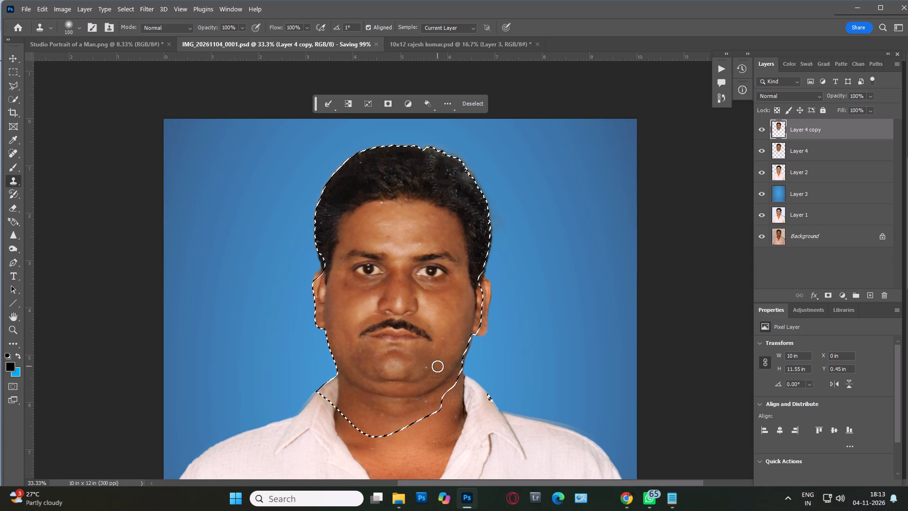
Clone nearby clean skin over the spots on the chin, beside the mouth and on the lower cheek using a 100 px Clone Stamp.
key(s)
alt+click(433, 362)
triple_click(428, 368)
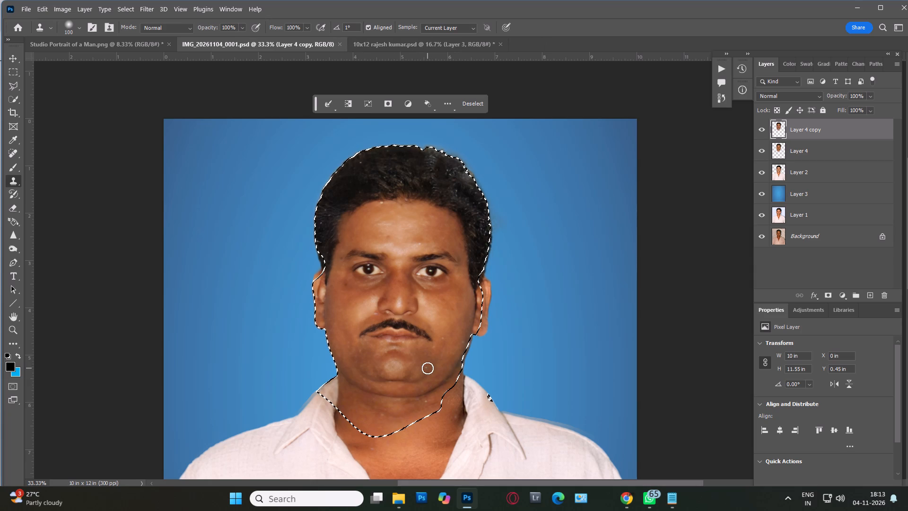
click(428, 368)
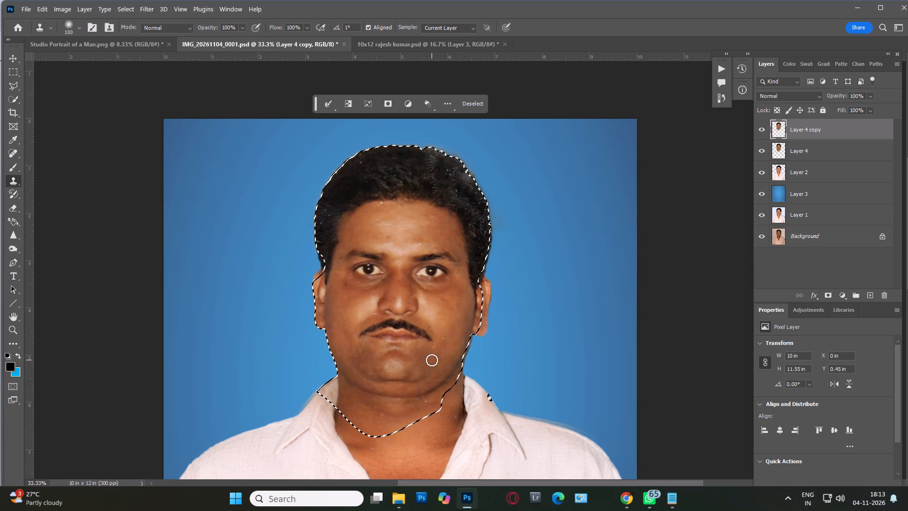
alt+click(442, 328)
triple_click(443, 337)
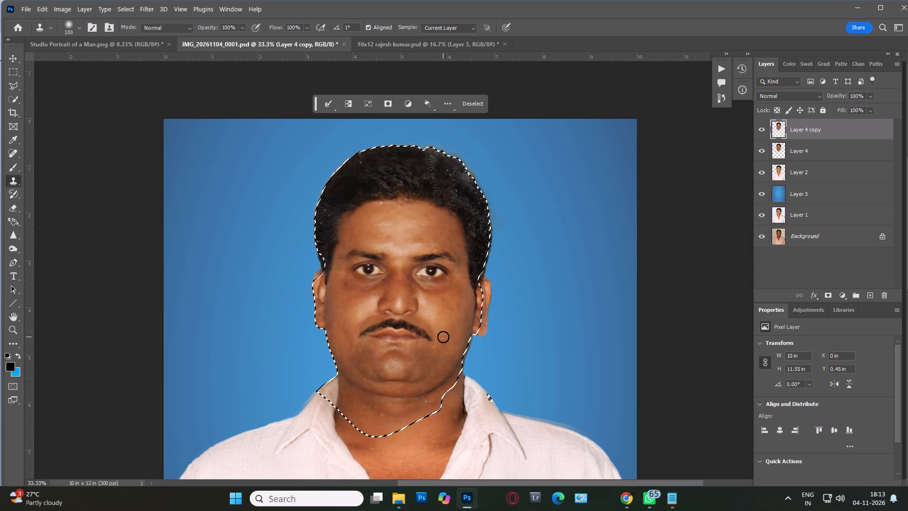
alt+click(462, 333)
double_click(461, 341)
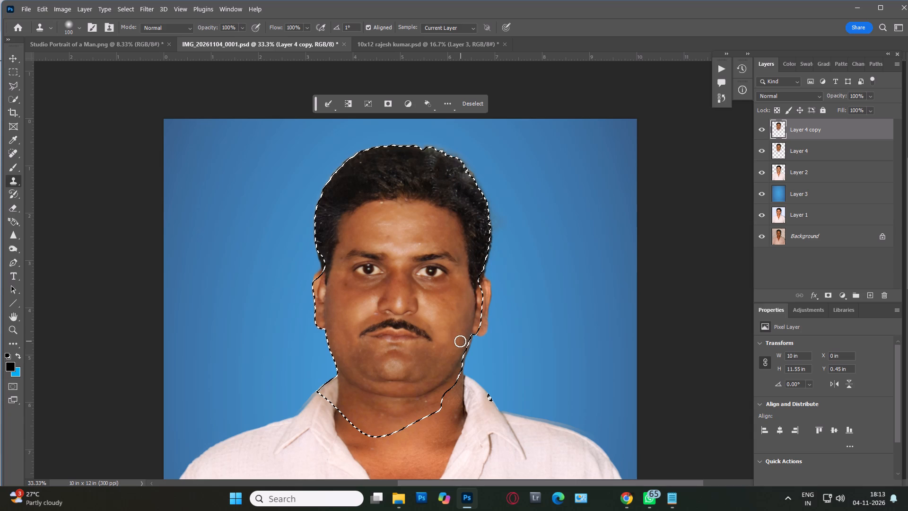
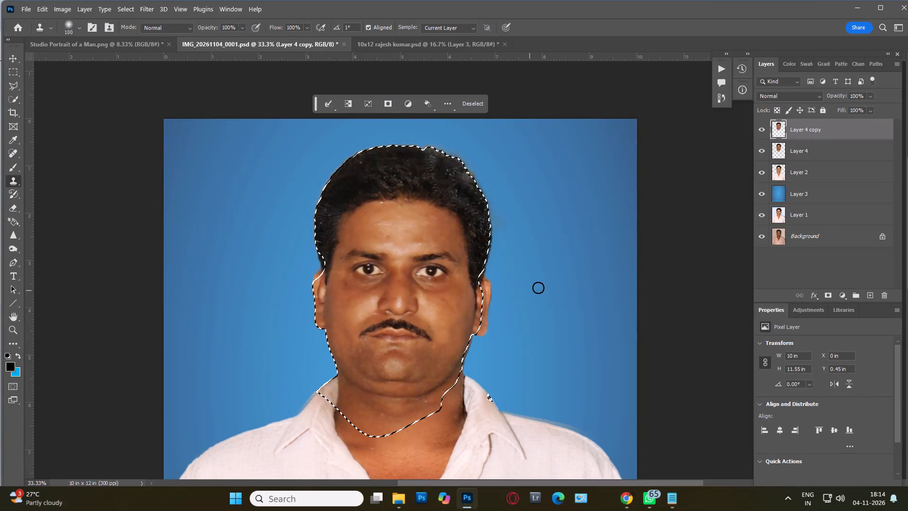
Clone dark hair over the light spots along the upper-left outer edge of the hair with the 100 px Clone Stamp.
click(360, 162)
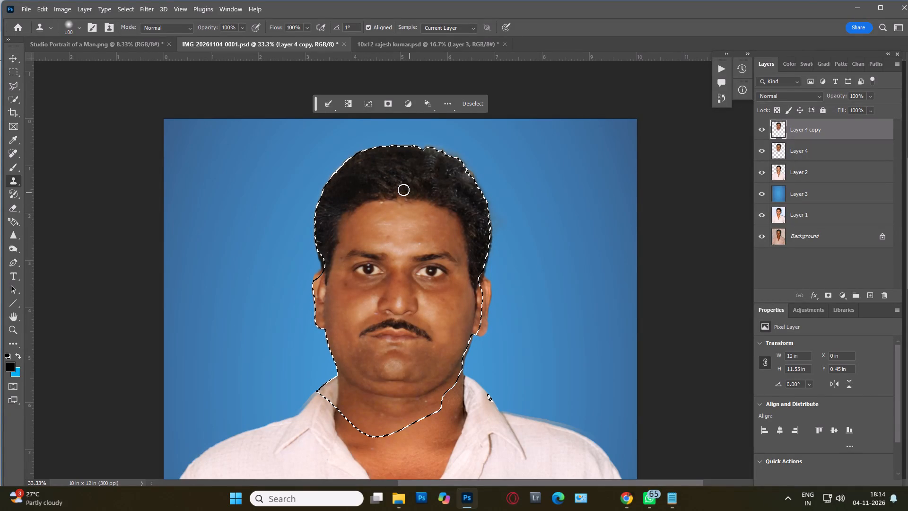
key(s)
alt+drag(353, 173, 356, 168)
triple_click(365, 160)
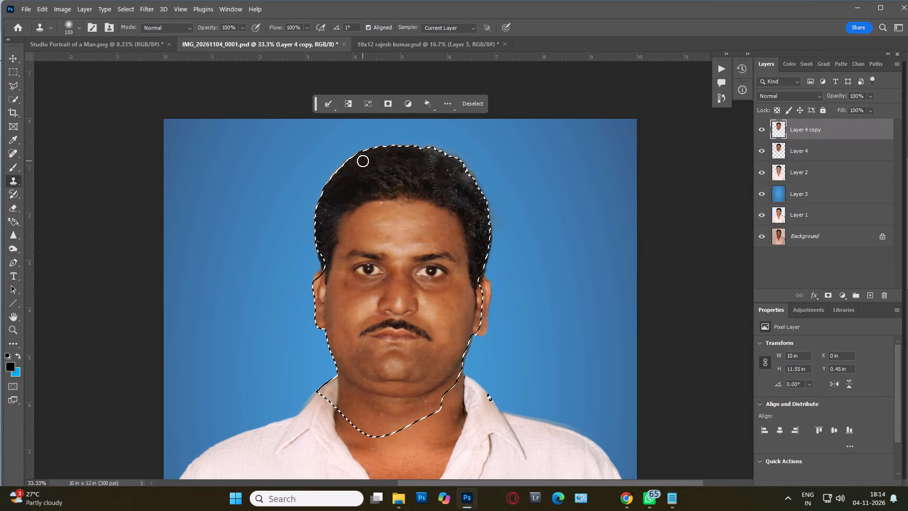
click(363, 161)
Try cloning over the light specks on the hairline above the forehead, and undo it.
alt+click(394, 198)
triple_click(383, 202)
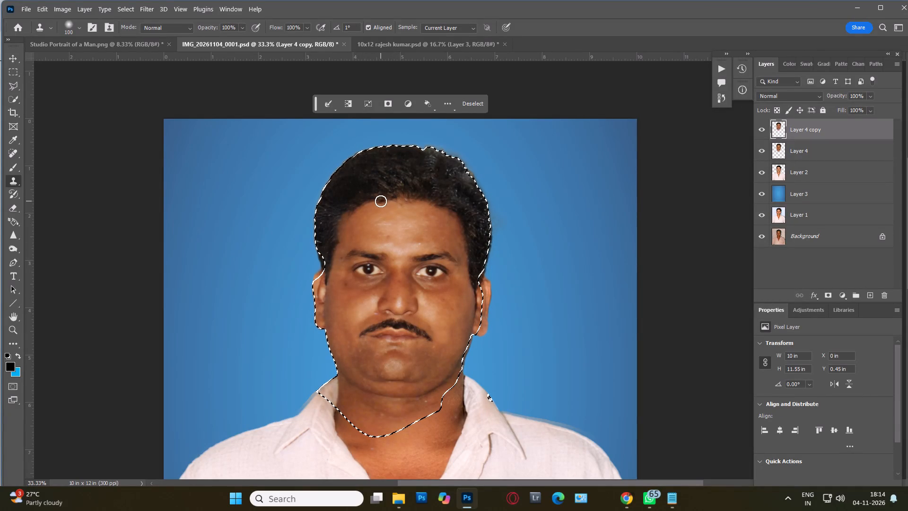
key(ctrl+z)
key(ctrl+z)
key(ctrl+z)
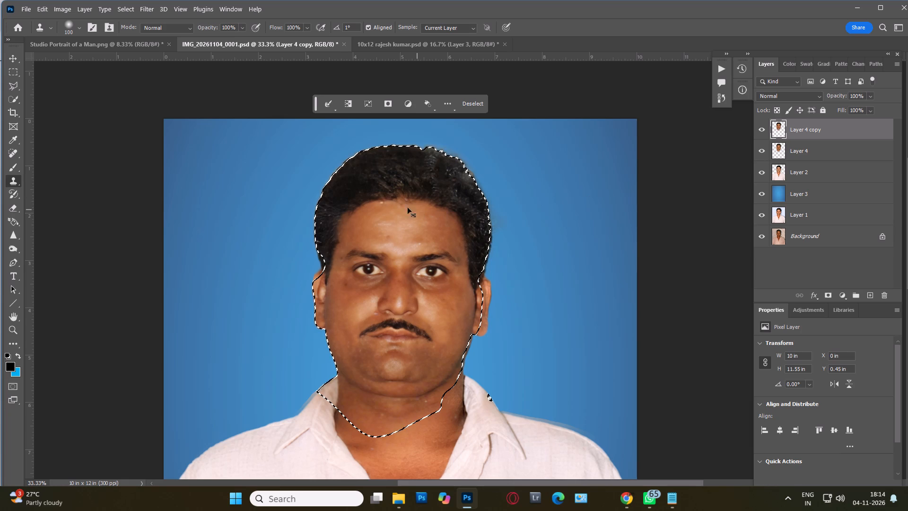
Clone hair over the light specks along the hairline above the forehead.
alt+click(374, 202)
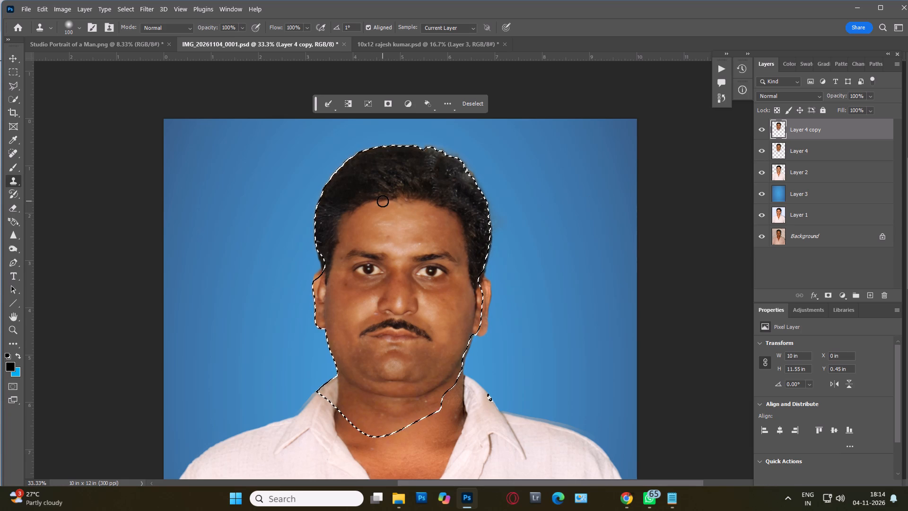
double_click(381, 201)
Clone dark hair over the greyish patches on the crown and down the right side of the hair.
alt+click(440, 173)
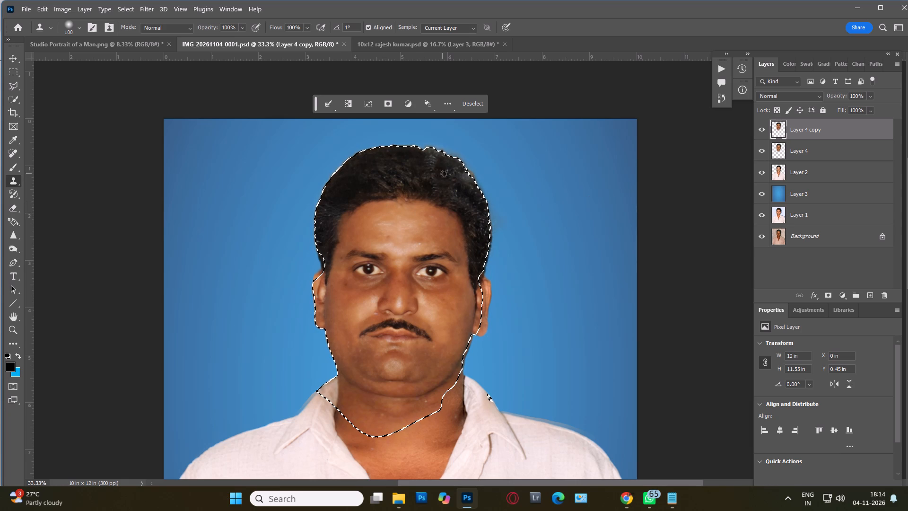
triple_click(452, 171)
alt+click(449, 181)
drag(460, 188, 462, 198)
click(463, 196)
alt+click(430, 171)
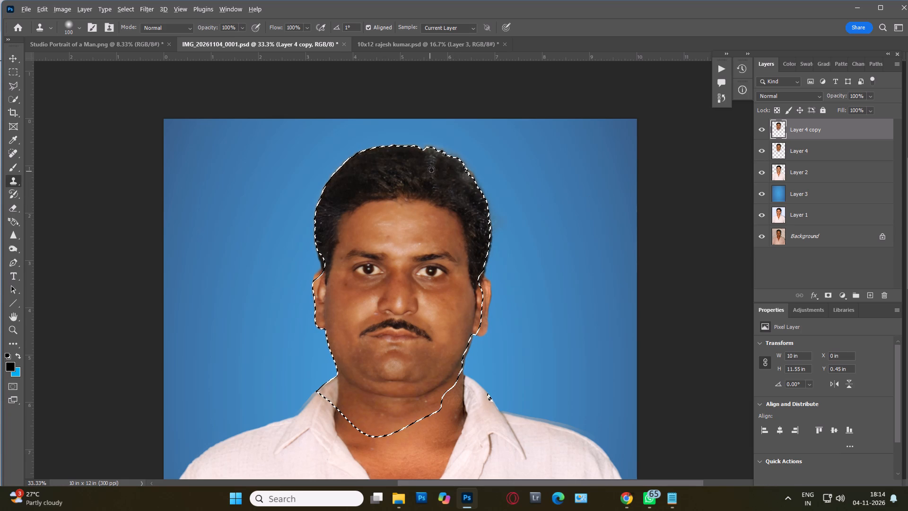
alt+click(414, 159)
click(433, 161)
drag(437, 163, 438, 171)
alt+click(459, 187)
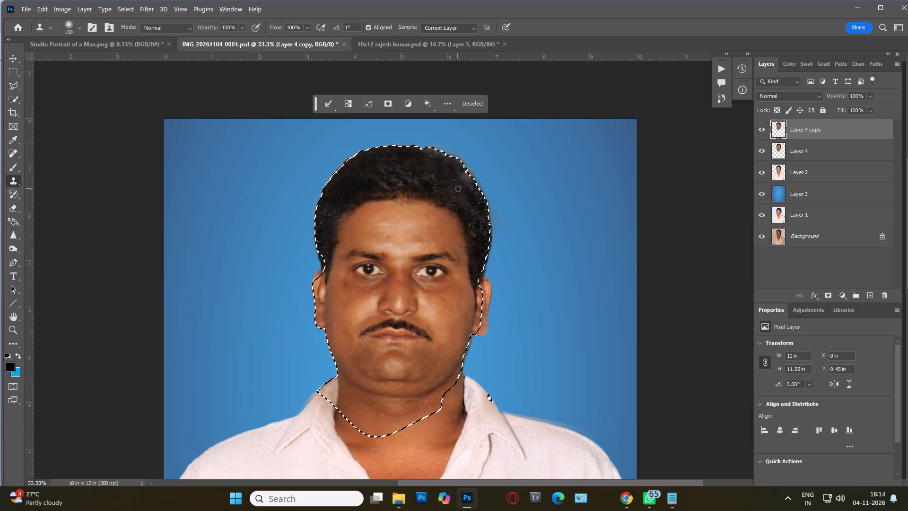
drag(460, 173, 470, 185)
drag(468, 177, 469, 184)
drag(469, 183, 479, 204)
Clone clean skin over the spots on the lower cheek beside the mouth and on the neck below the jaw.
scroll(522, 398, down, 3)
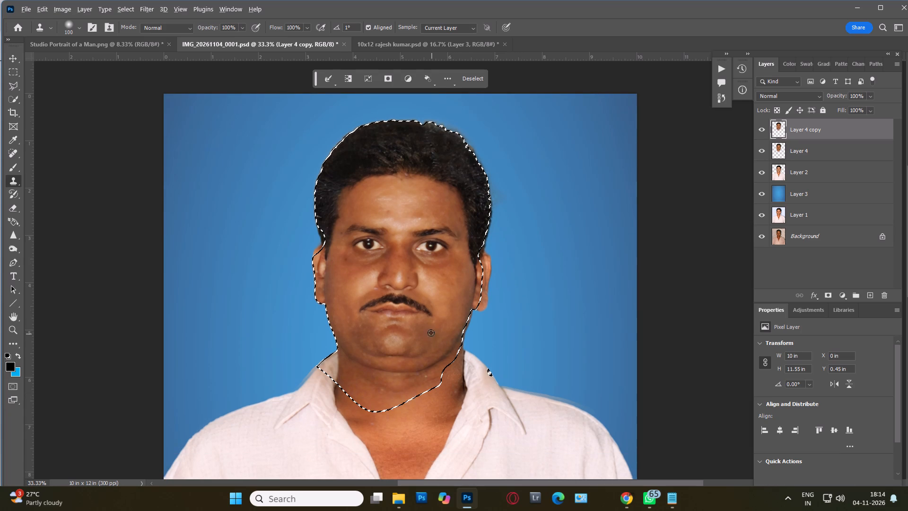
alt+click(436, 328)
click(435, 324)
alt+click(416, 379)
click(424, 377)
click(430, 377)
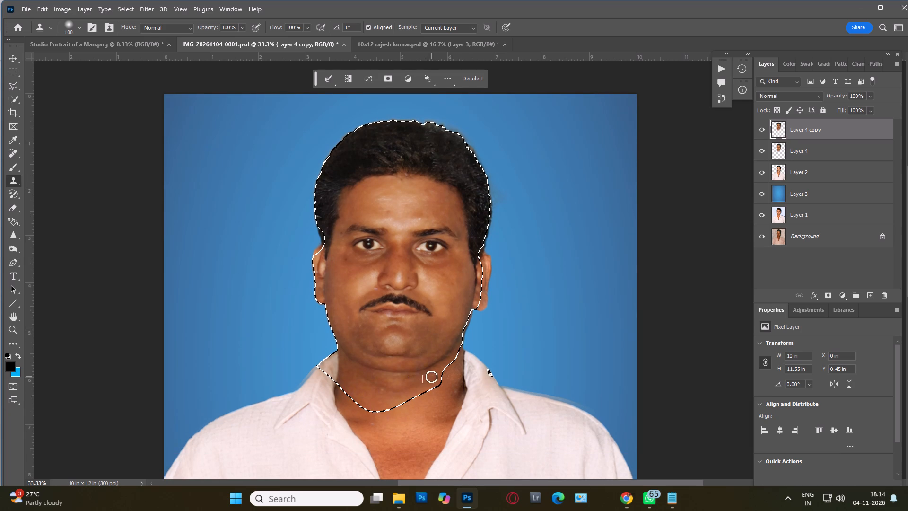
Deselect the head outline and erase the stray edge on Layer 4 copy from below the right-hand ear towards the shoulder, using a 175 px Eraser.
key(ctrl+d)
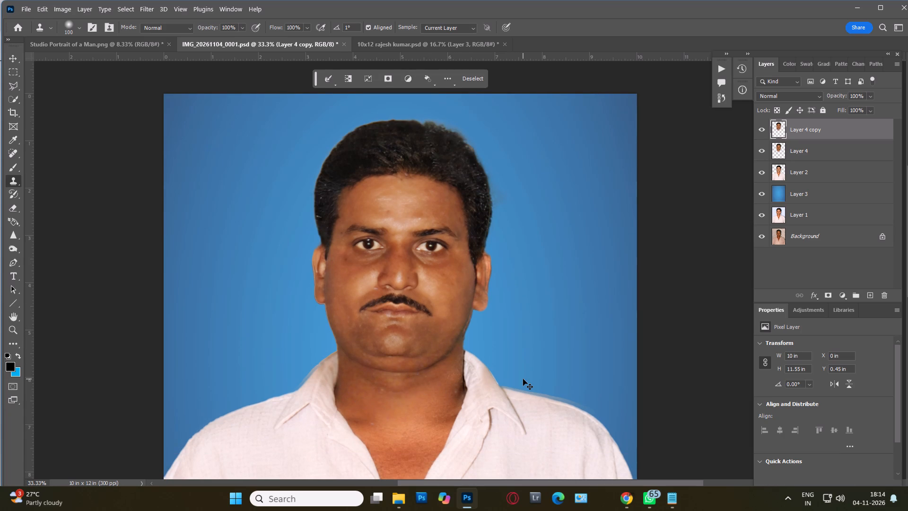
key(ctrl+minus)
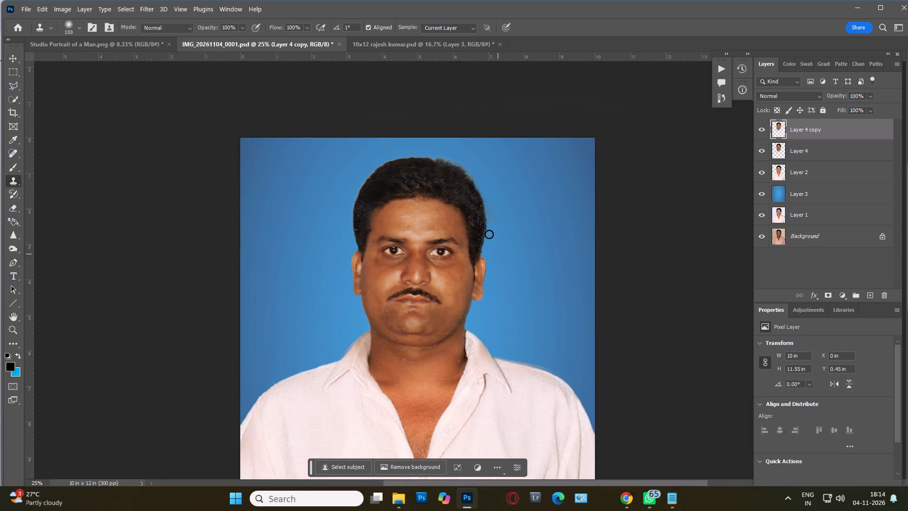
key(e)
drag(480, 302, 476, 304)
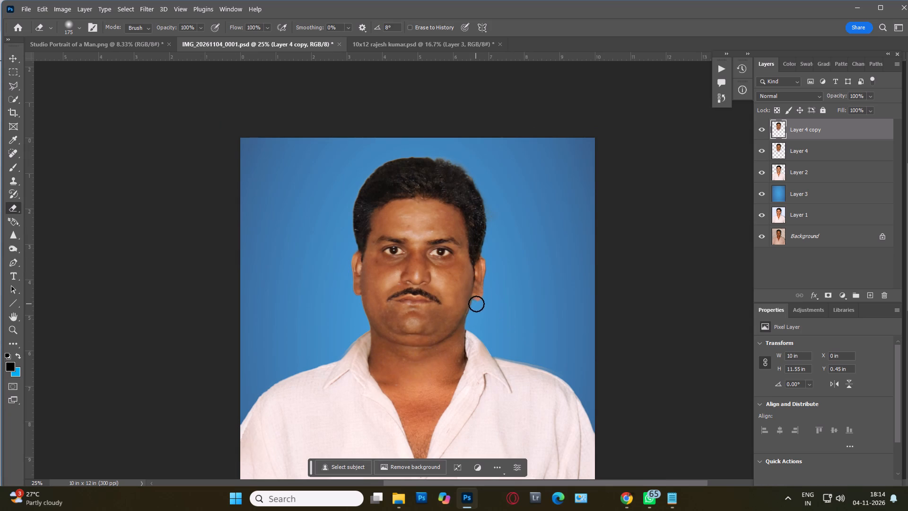
drag(476, 304, 516, 354)
Hide Layer 4 and erase Layer 2's stray pixels outside the left-hand ear and the right-hand jaw with the 175 px Eraser.
key(ctrl+plus)
key(ctrl+plus)
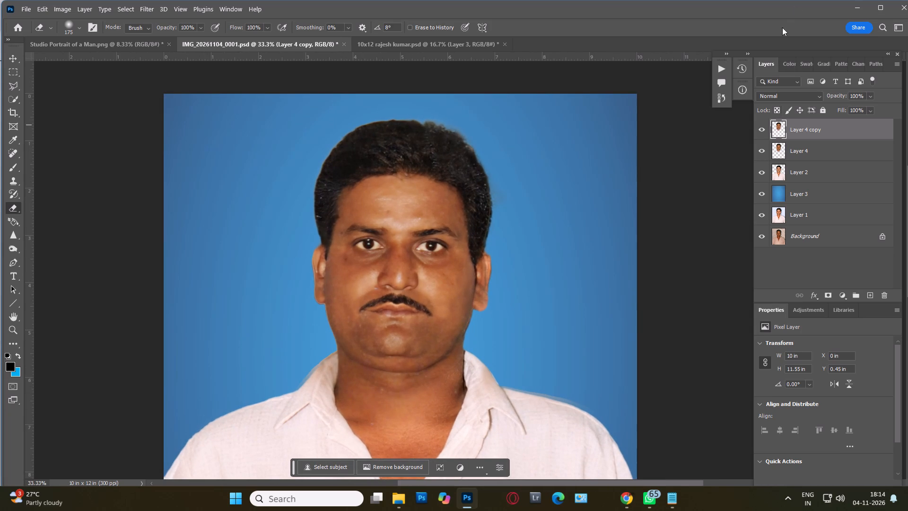
click(822, 178)
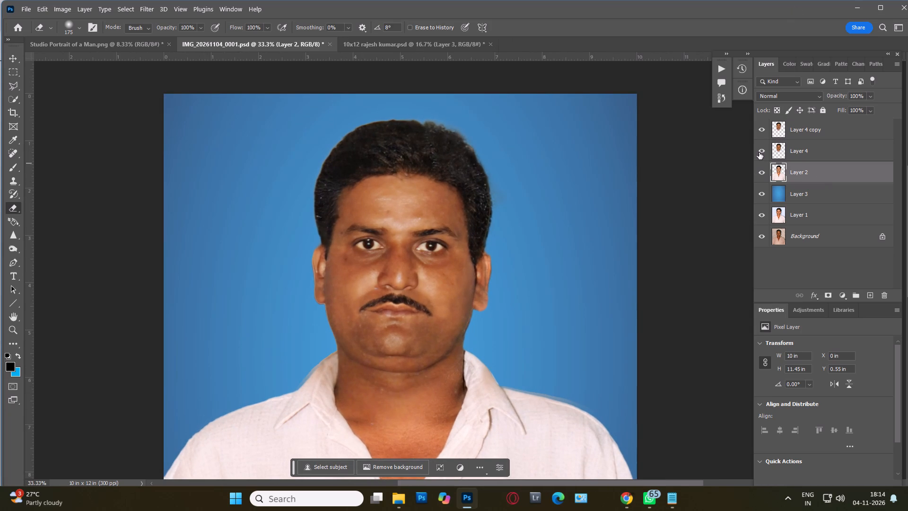
click(760, 151)
key(e)
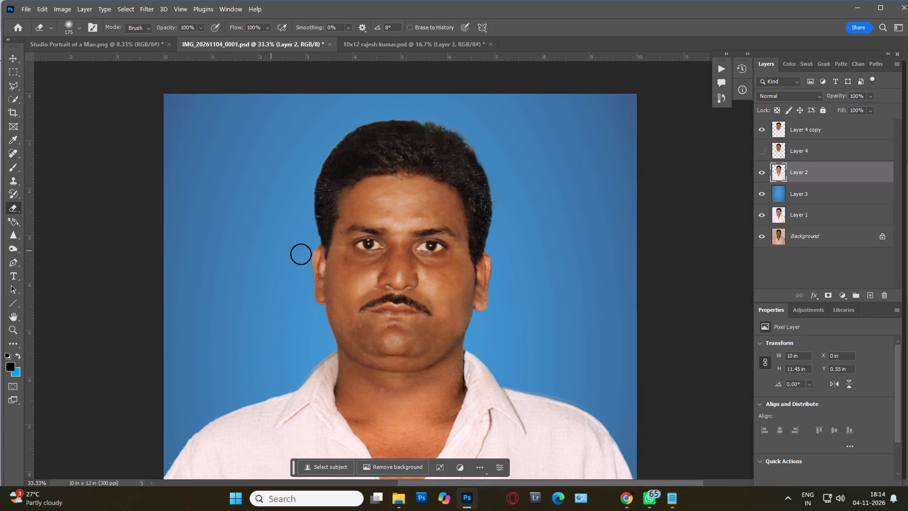
drag(303, 255, 303, 266)
drag(303, 264, 300, 282)
drag(306, 261, 304, 289)
drag(305, 282, 305, 288)
drag(488, 329, 529, 297)
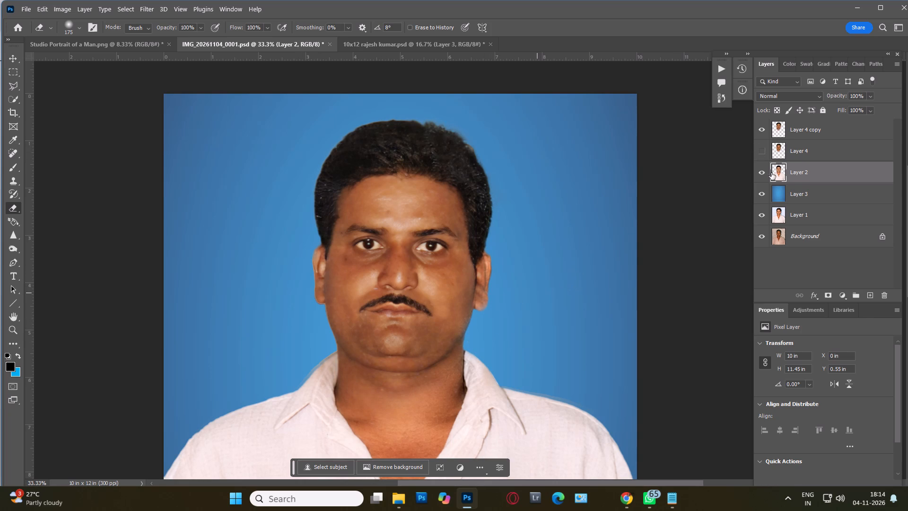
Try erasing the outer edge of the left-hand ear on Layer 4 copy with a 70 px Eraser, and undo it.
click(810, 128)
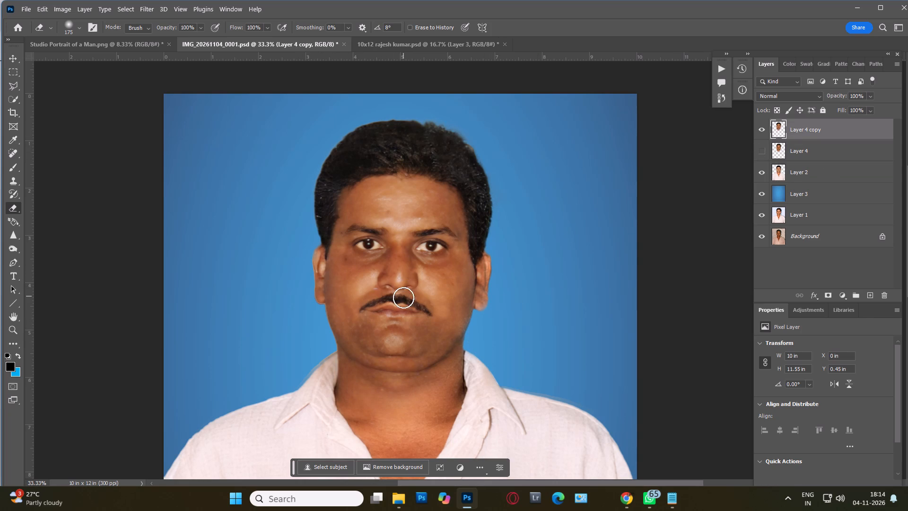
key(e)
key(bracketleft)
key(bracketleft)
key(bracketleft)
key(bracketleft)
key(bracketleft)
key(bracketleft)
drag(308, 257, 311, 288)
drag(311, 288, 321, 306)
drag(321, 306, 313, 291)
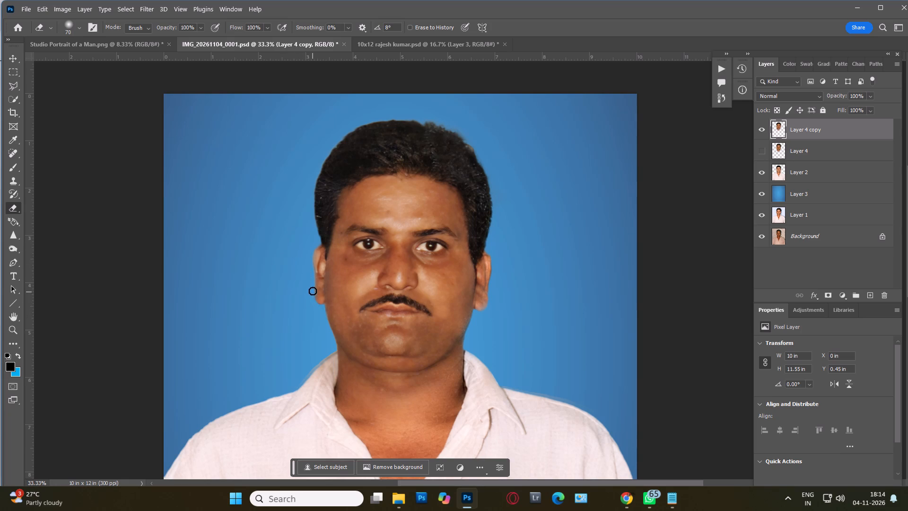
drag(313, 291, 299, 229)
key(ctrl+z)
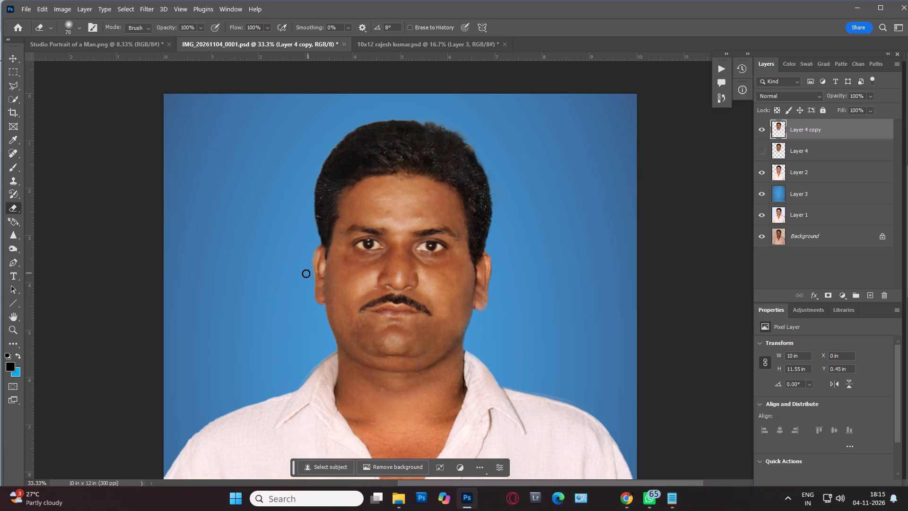
Erase the rough outer edge of the left-hand ear and the jaw below it on Layer 4 copy with a 40 px Eraser.
key(bracketleft)
key(bracketleft)
key(bracketleft)
key(bracketleft)
drag(310, 255, 310, 257)
drag(310, 257, 313, 272)
drag(313, 272, 309, 265)
drag(311, 273, 312, 279)
drag(312, 279, 311, 297)
drag(311, 297, 314, 302)
drag(314, 302, 329, 337)
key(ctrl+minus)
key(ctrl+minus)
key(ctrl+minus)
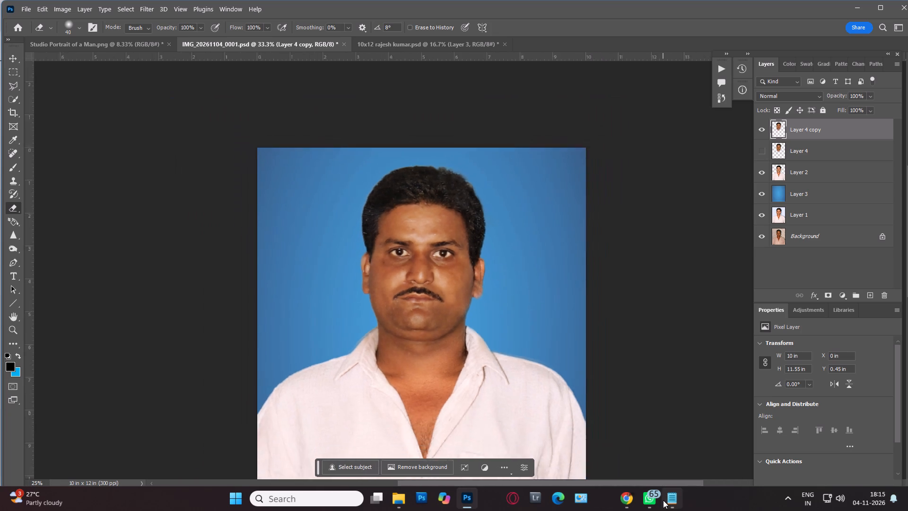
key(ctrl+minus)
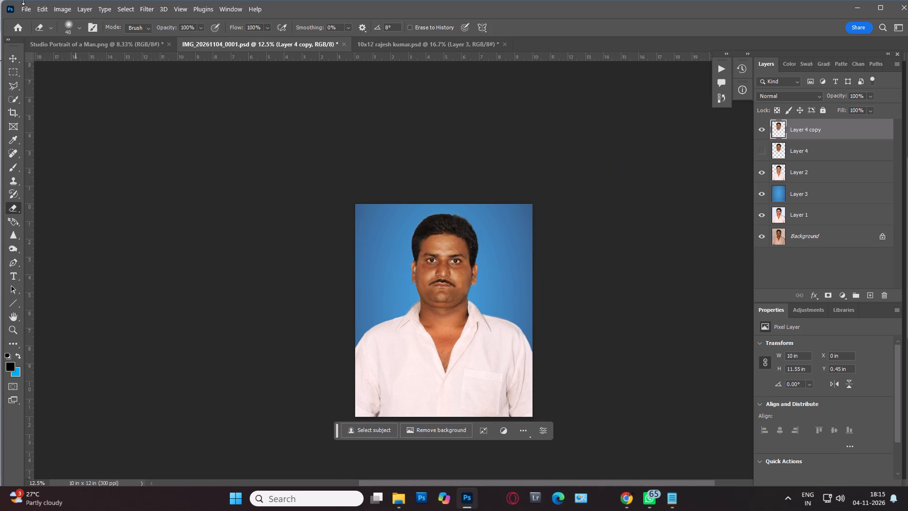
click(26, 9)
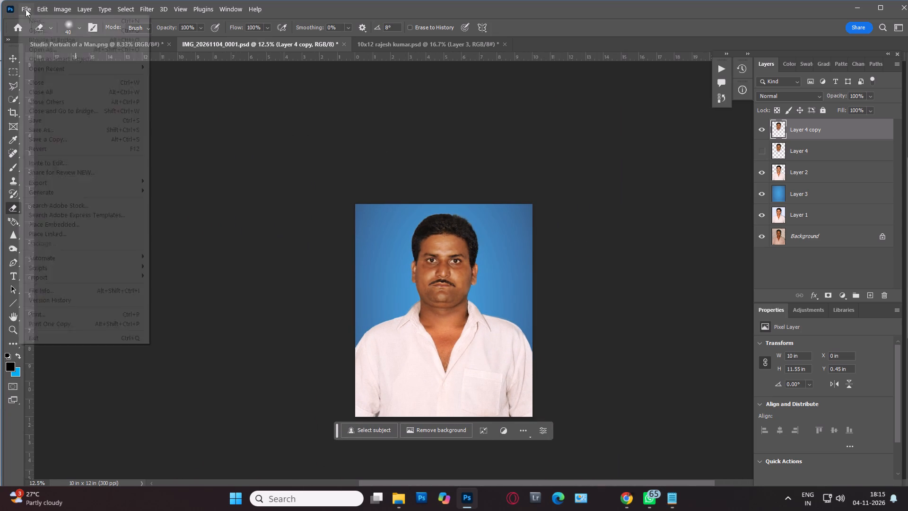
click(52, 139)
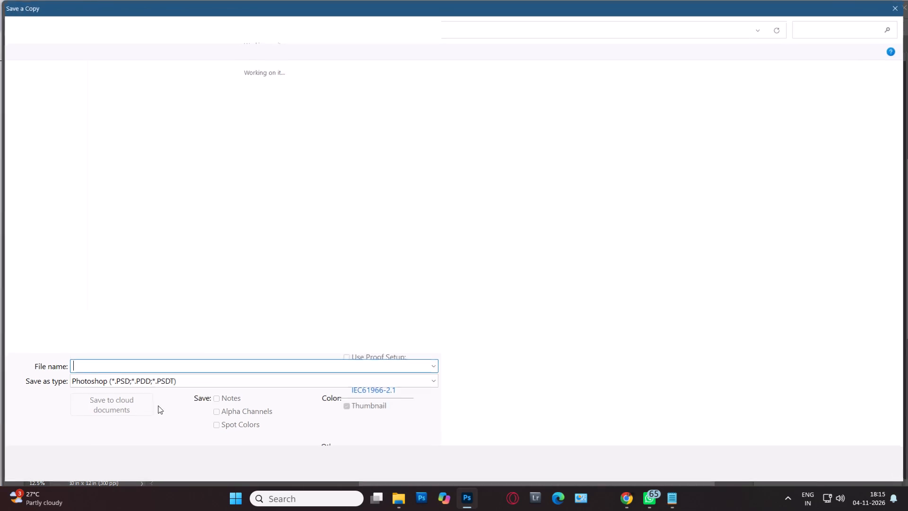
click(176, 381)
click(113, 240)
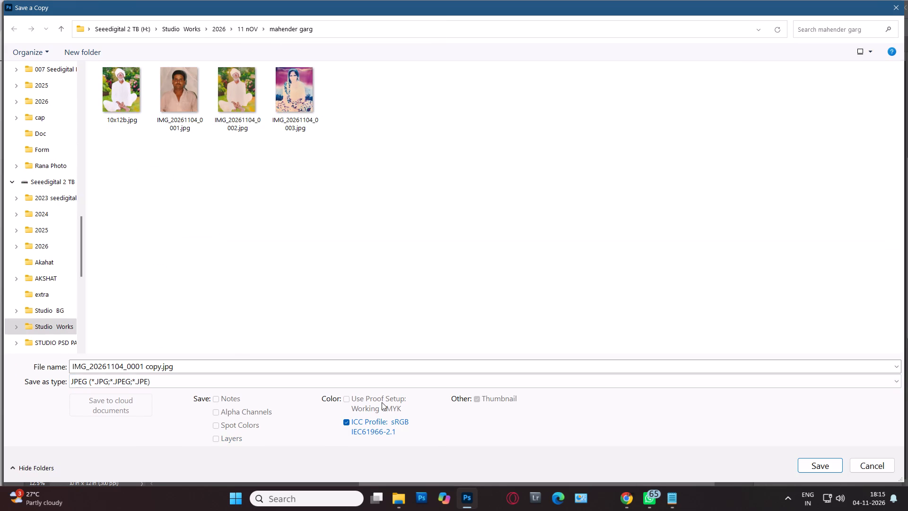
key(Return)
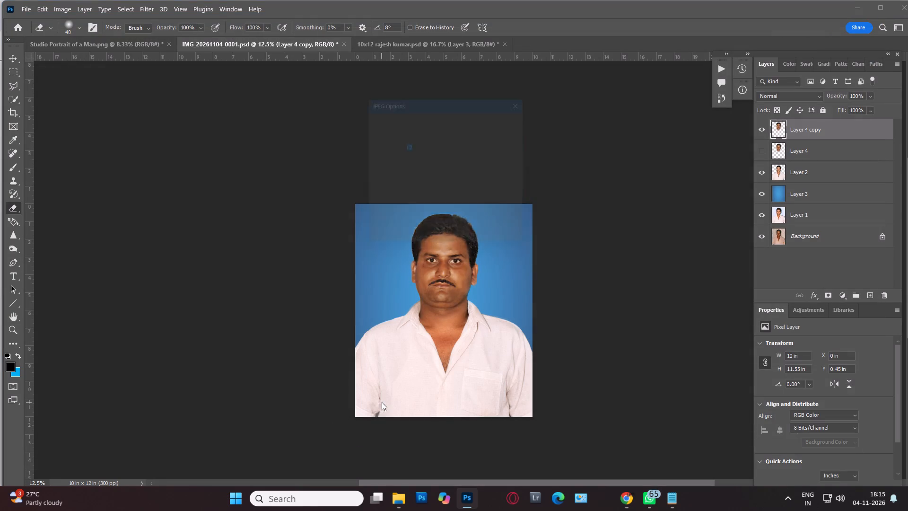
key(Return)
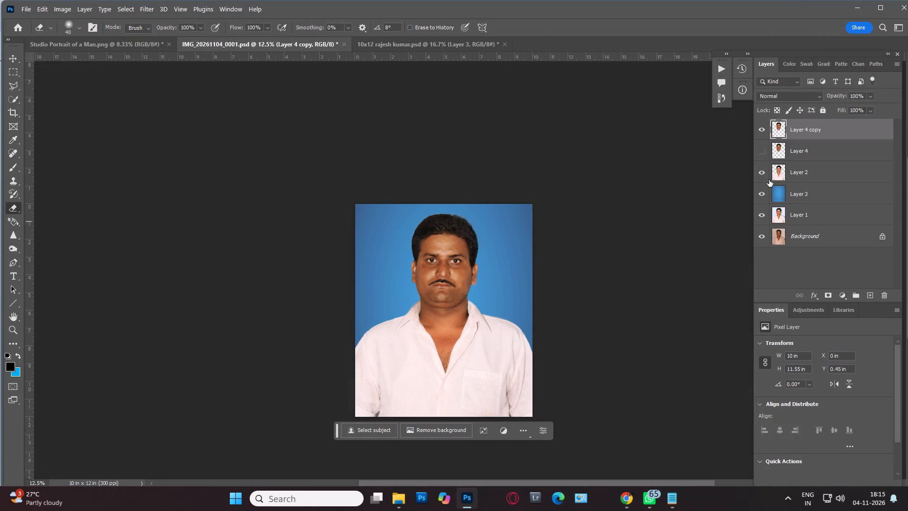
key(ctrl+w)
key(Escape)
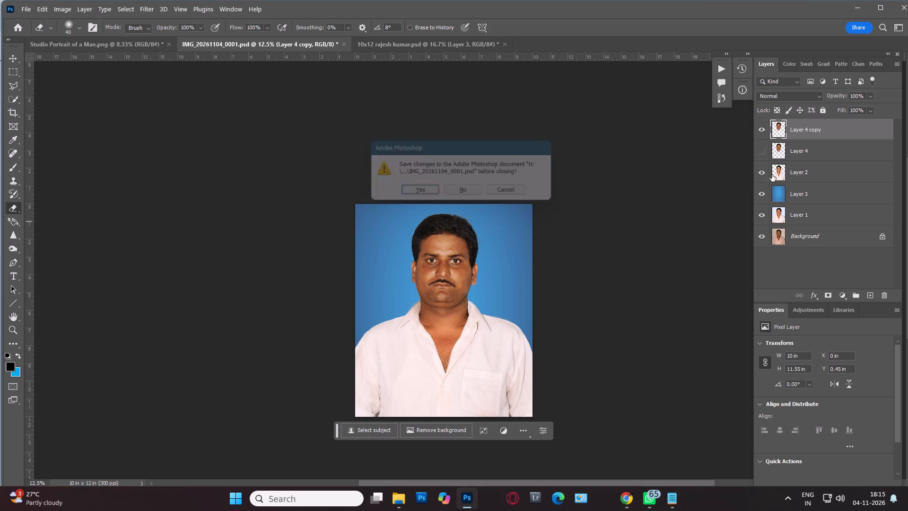
Brighten the head on Layer 4 copy with Levels, setting the white input to 240 and the midtones to 1.09.
key(ctrl+l)
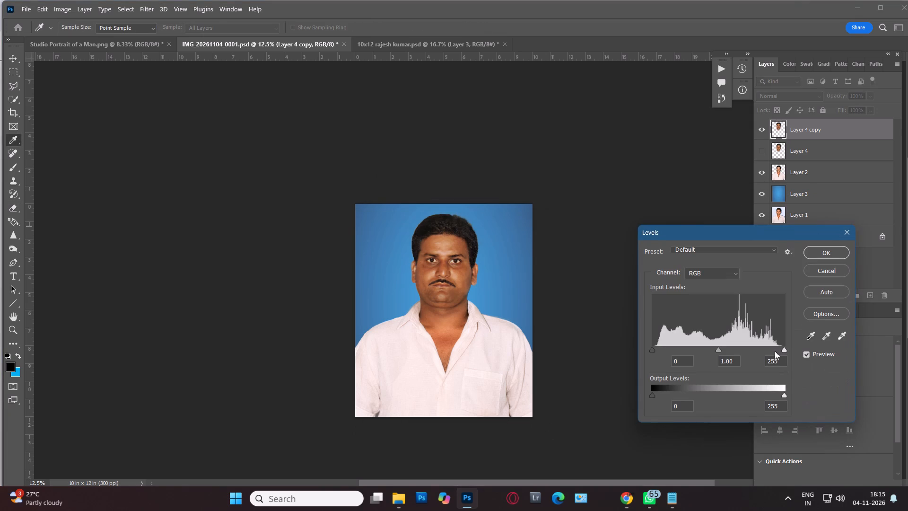
drag(781, 349, 777, 349)
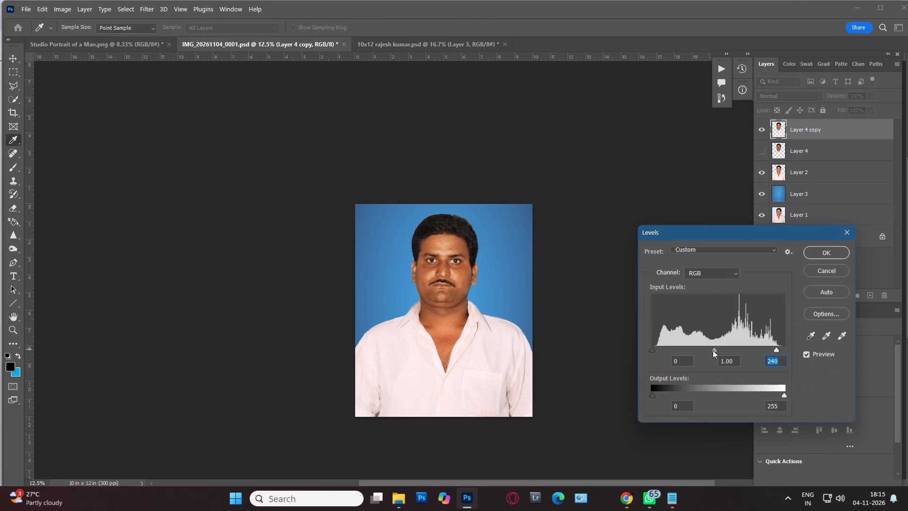
drag(711, 346, 706, 346)
click(713, 350)
click(829, 258)
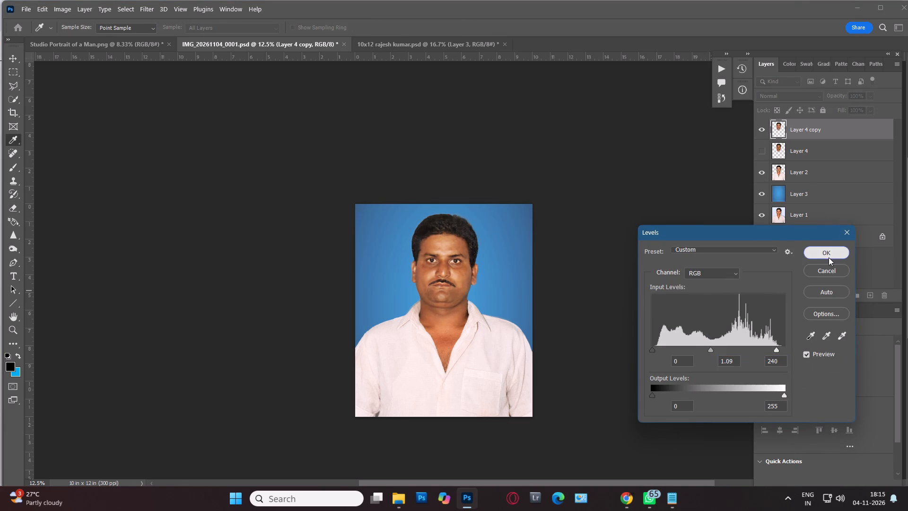
Cool the midtones of Layer 4 copy with Color Balance, using Cyan-Red -21 and Yellow-Blue about +9.
key(ctrl+b)
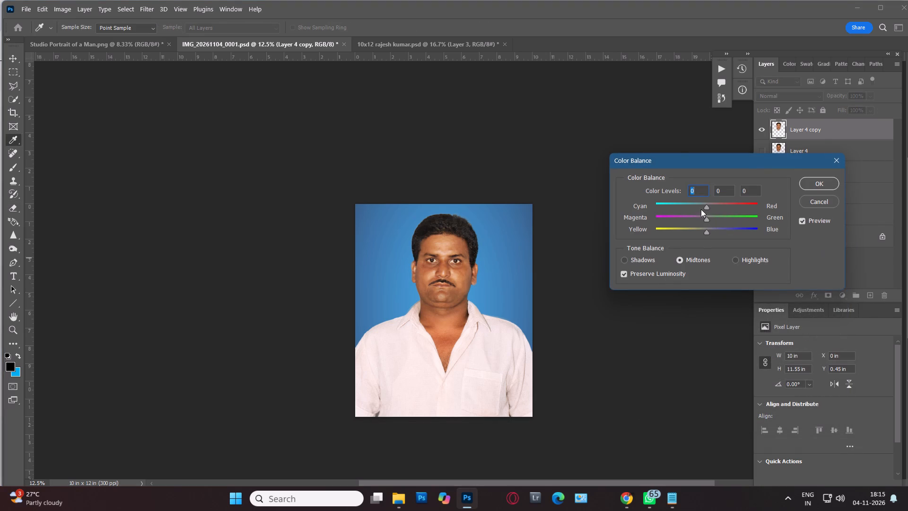
drag(703, 208, 693, 206)
drag(693, 206, 696, 207)
drag(707, 233, 712, 234)
drag(712, 234, 711, 233)
click(812, 188)
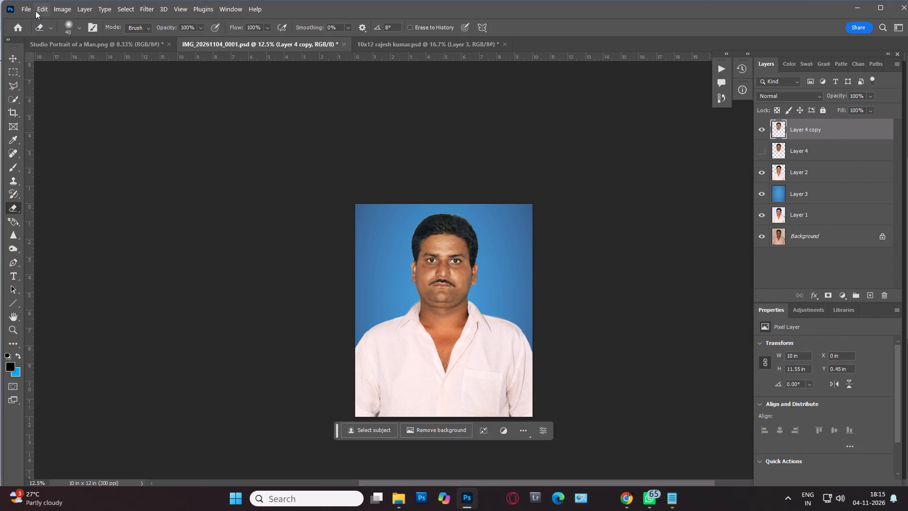
Save a JPEG copy over the existing IMG_20261104_0001 copy.jpg at Maximum quality 12, Progressive.
click(29, 11)
click(71, 139)
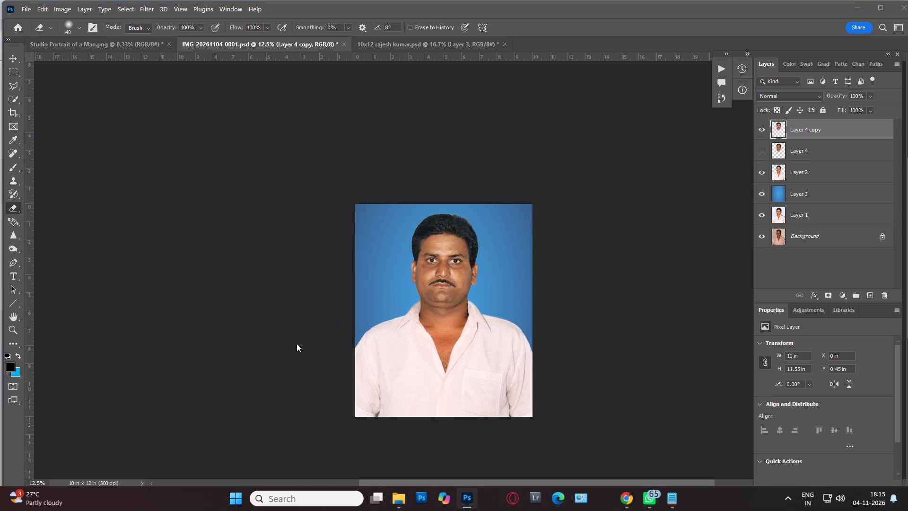
click(149, 383)
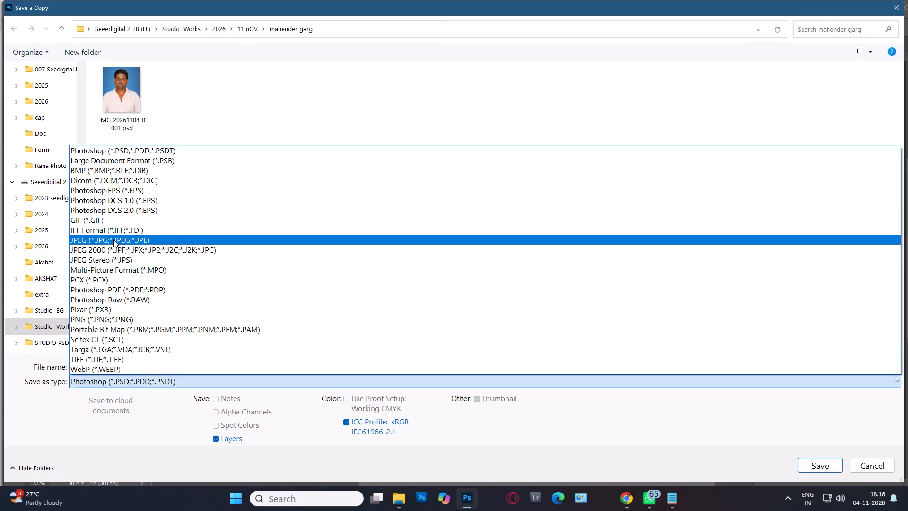
click(113, 239)
double_click(182, 92)
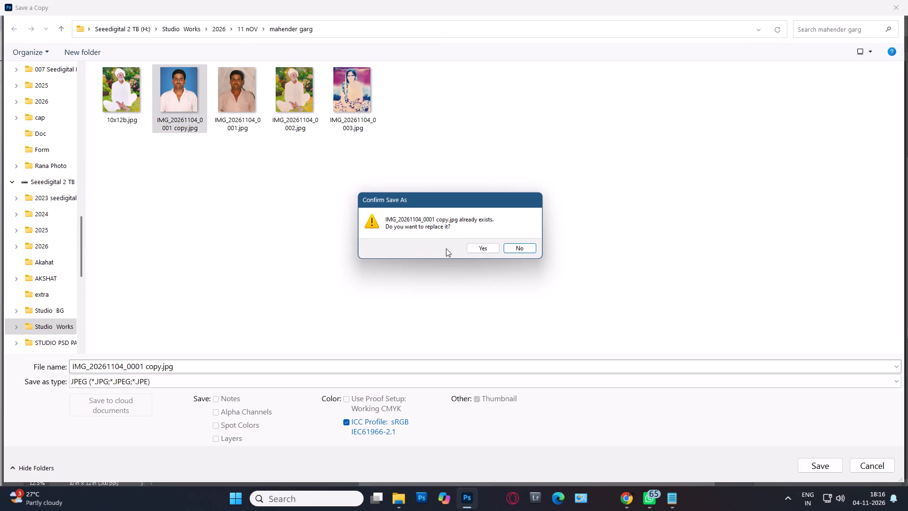
click(489, 248)
click(521, 114)
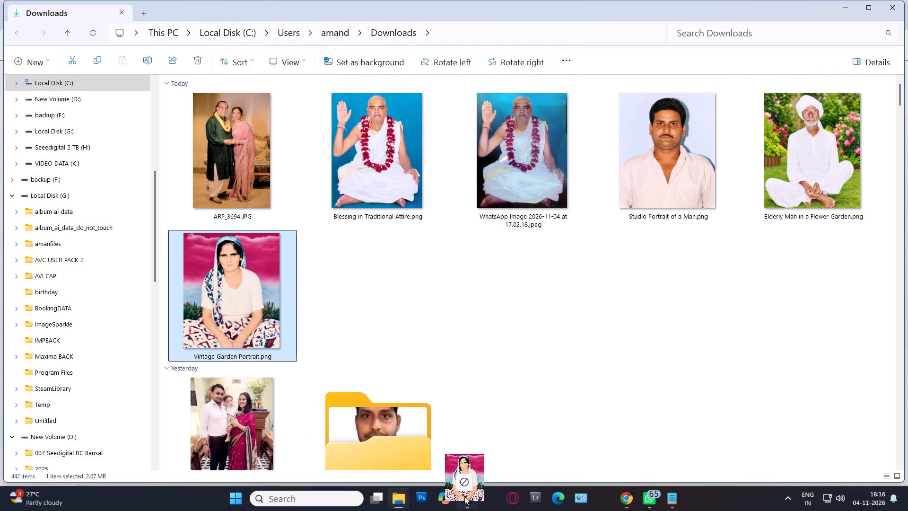
drag(464, 496, 651, 3)
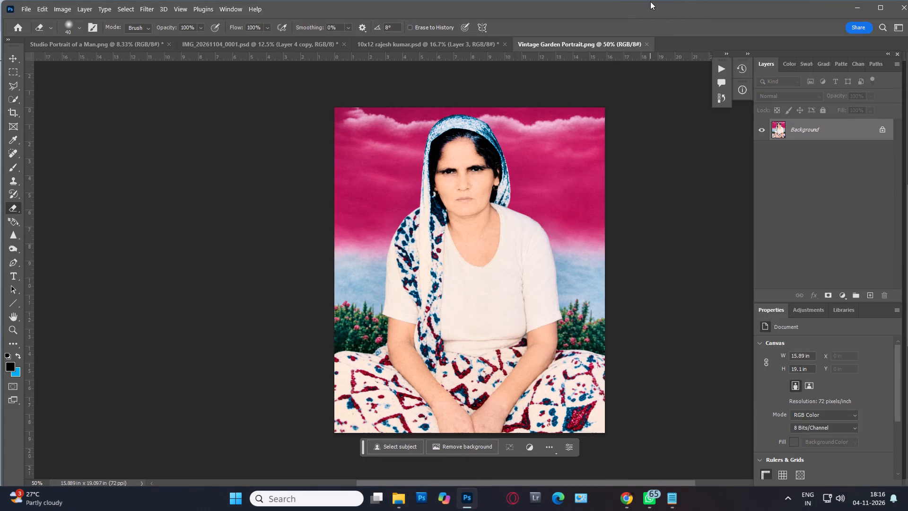
Open the original scan IMG_20261104_0003.jpg, copy the whole image, and close the file.
key(ctrl+o)
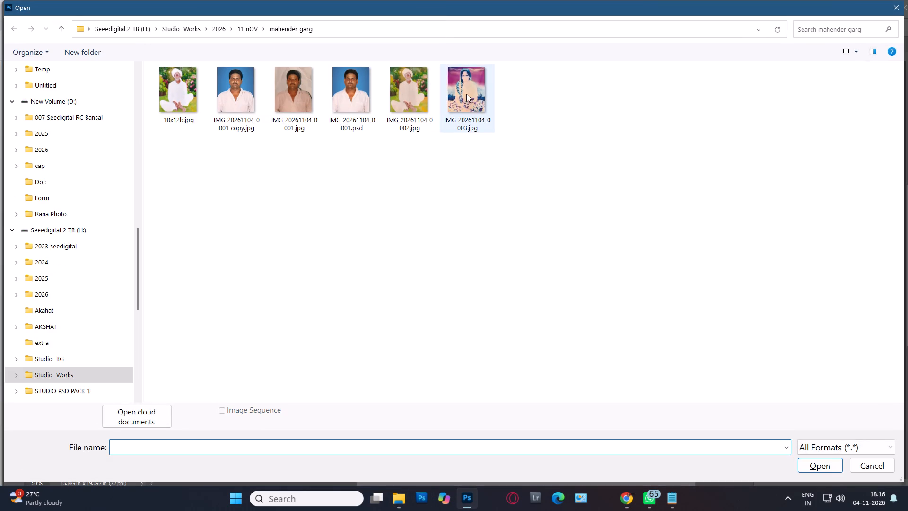
double_click(467, 93)
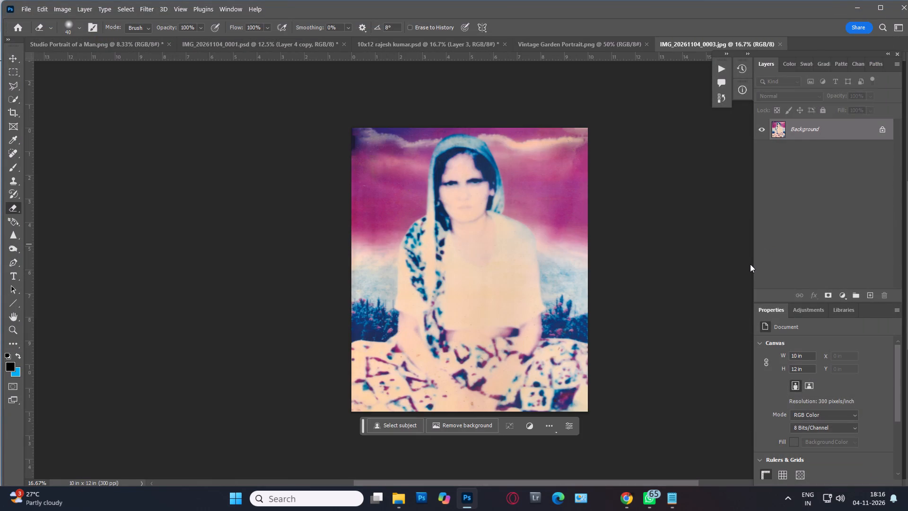
key(ctrl+a)
key(ctrl+c)
key(ctrl+w)
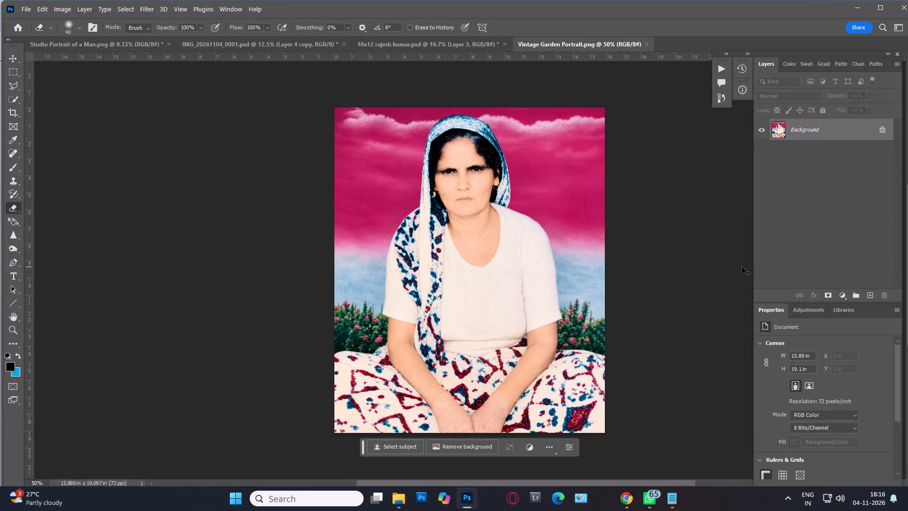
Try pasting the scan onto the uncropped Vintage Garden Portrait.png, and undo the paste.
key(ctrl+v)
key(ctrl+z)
Crop Vintage Garden Portrait.png to 10 x 12 in at 300 px/in, keeping the full frame.
key(c)
click(499, 204)
double_click(495, 203)
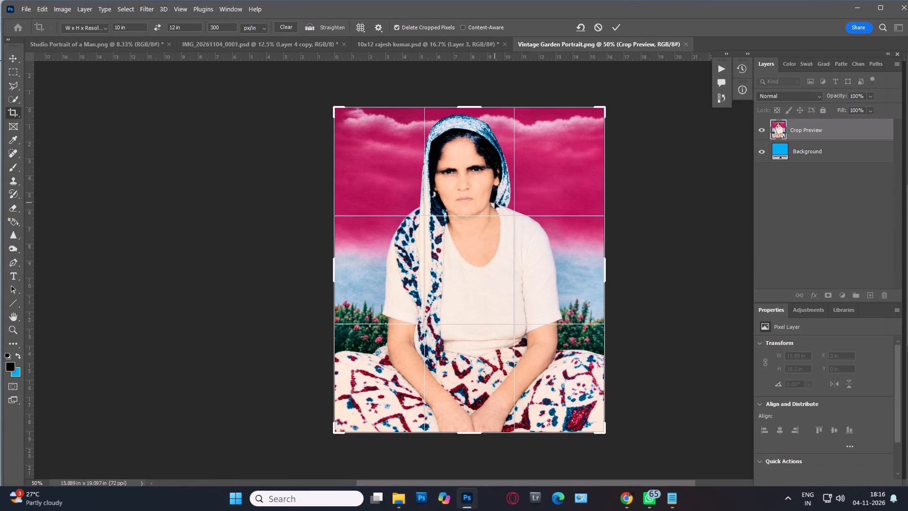
Paste the copied original scan as a new layer above the cropped enhanced portrait.
key(ctrl+minus)
key(ctrl+minus)
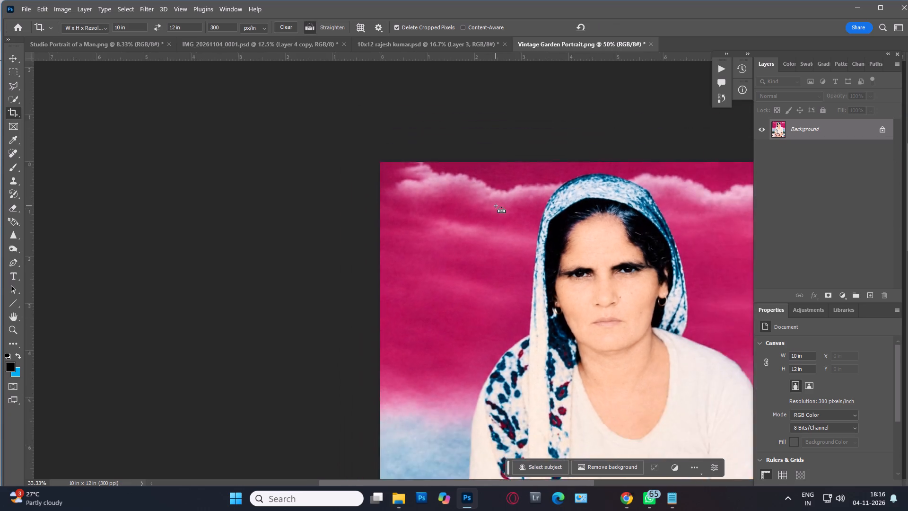
key(ctrl+minus)
key(ctrl+minus)
key(ctrl+minus)
key(ctrl+v)
Vary the scan layer's opacity between about 61% and 100% to compare it with the enhanced portrait beneath, leaving it at 99%.
key(ctrl+plus)
key(ctrl+plus)
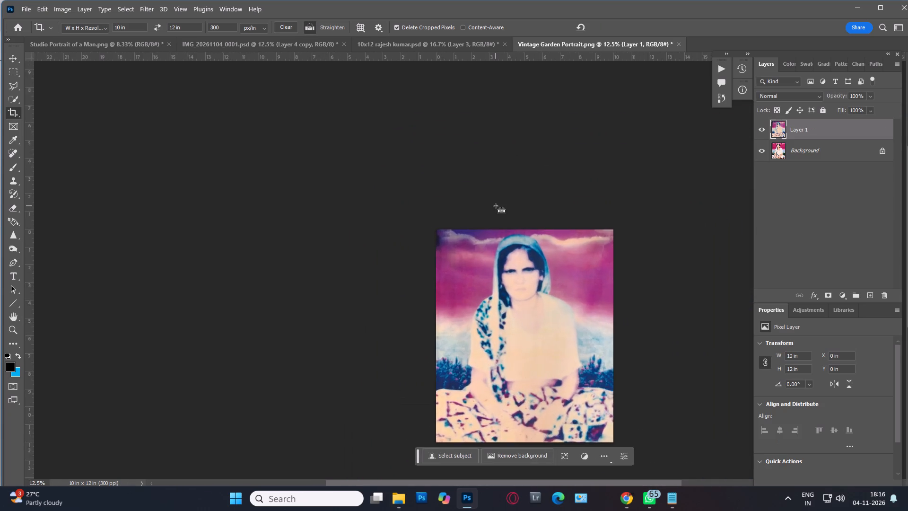
key(ctrl+plus)
key(ctrl+plus)
key(space)
key(space)
key(space)
key(space)
key(space)
key(space)
key(space)
key(space)
key(space)
drag(517, 301, 274, 265)
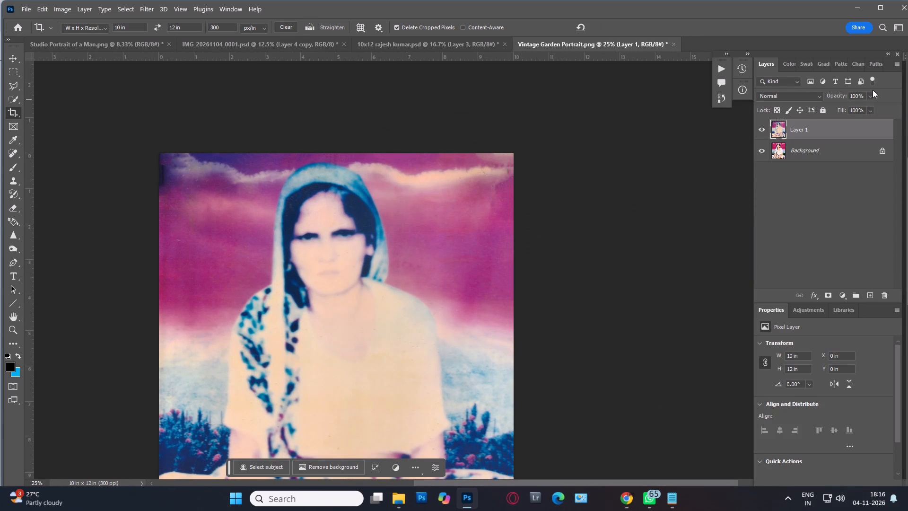
click(871, 96)
drag(869, 109, 858, 107)
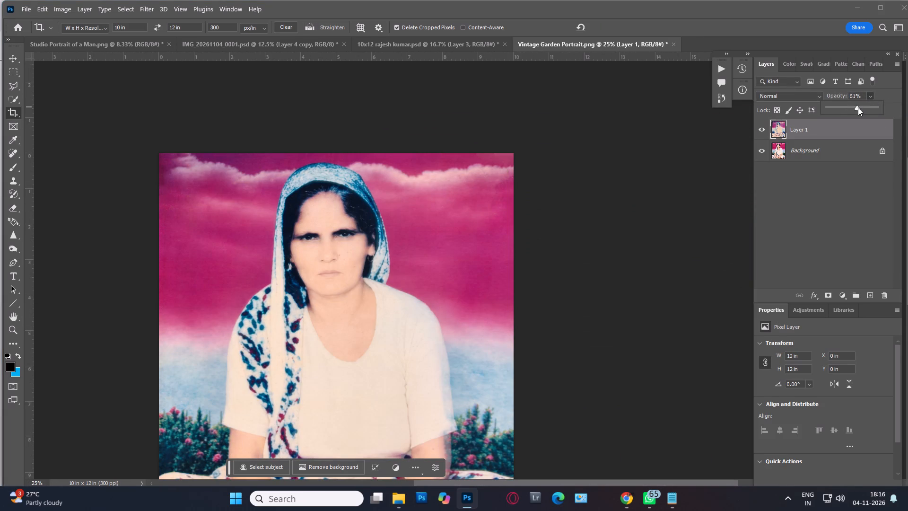
drag(858, 107, 859, 107)
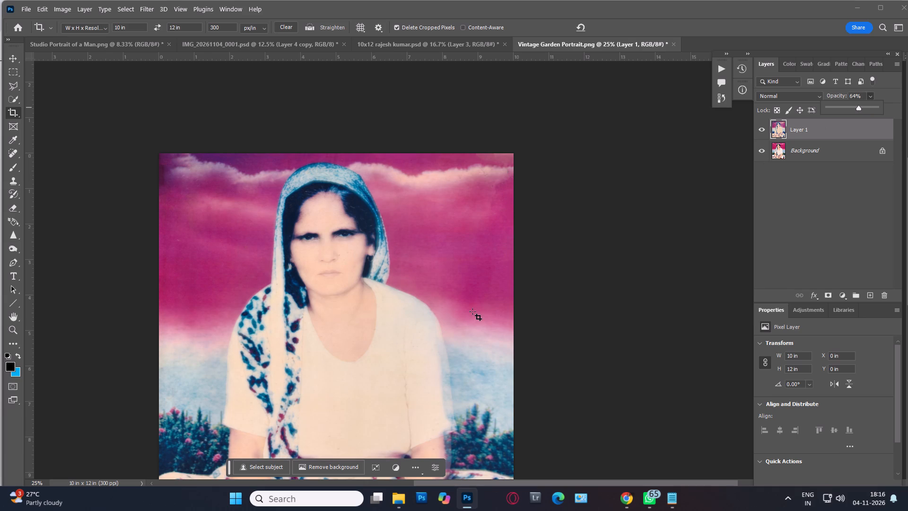
drag(859, 109, 874, 108)
drag(874, 108, 882, 108)
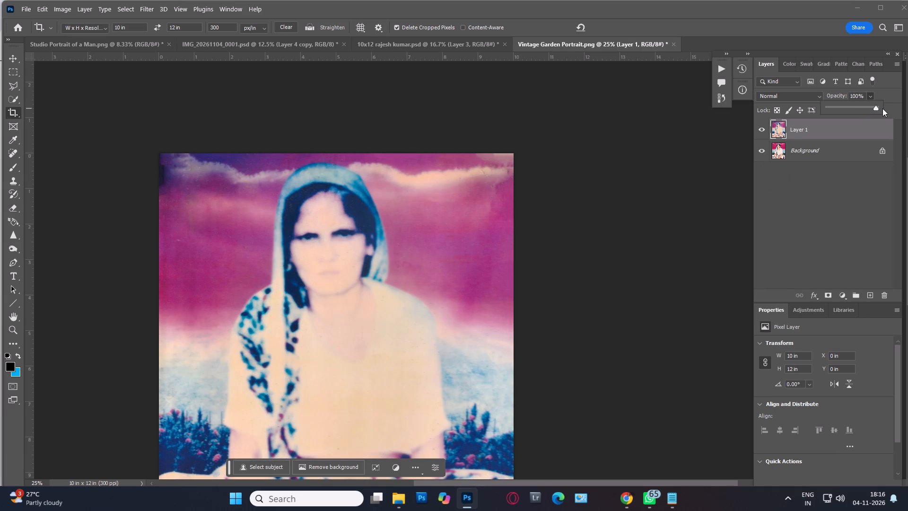
drag(882, 108, 864, 108)
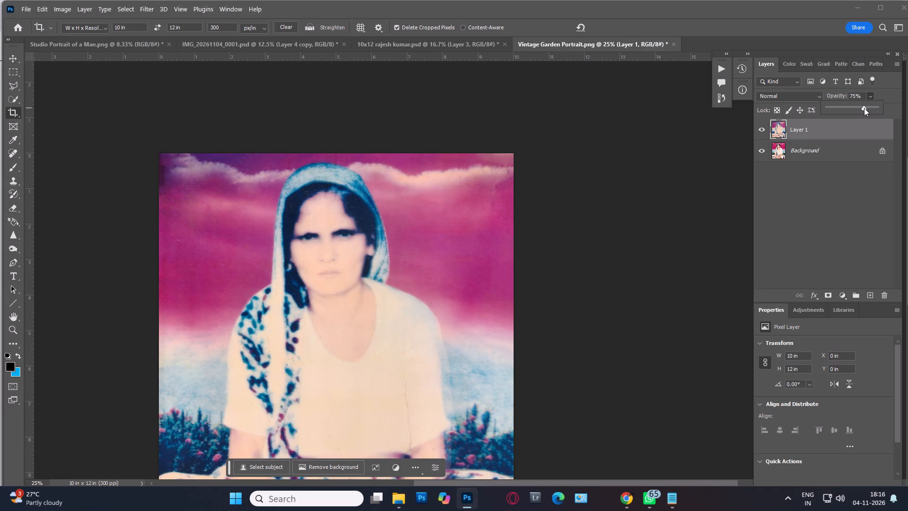
drag(864, 108, 873, 108)
drag(873, 108, 887, 108)
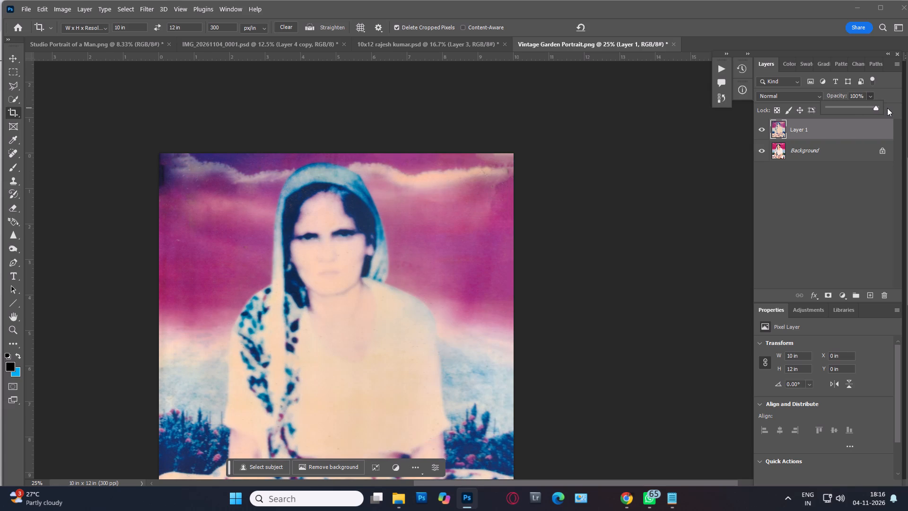
drag(887, 108, 875, 110)
Toggle the scan layer's visibility to compare it with the enhanced portrait over the full figure, and leave the scan hidden.
scroll(621, 328, down, 7)
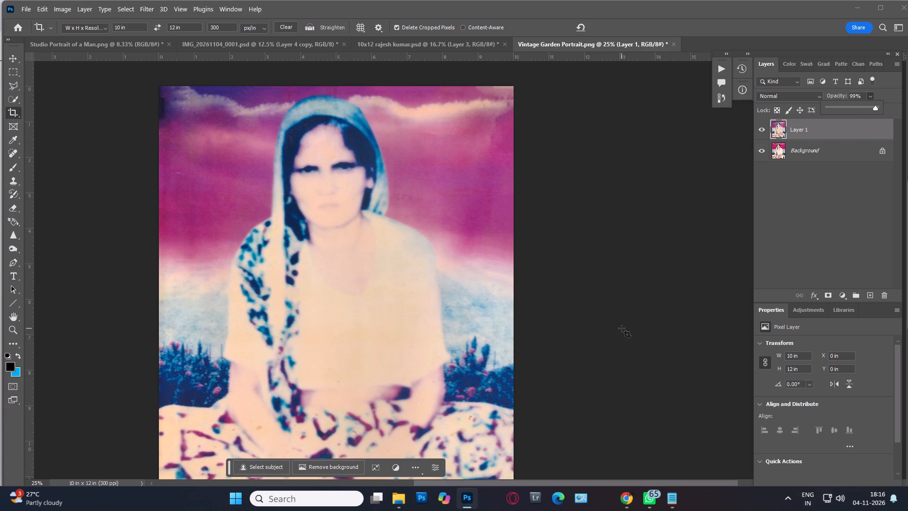
scroll(621, 328, down, 4)
click(762, 128)
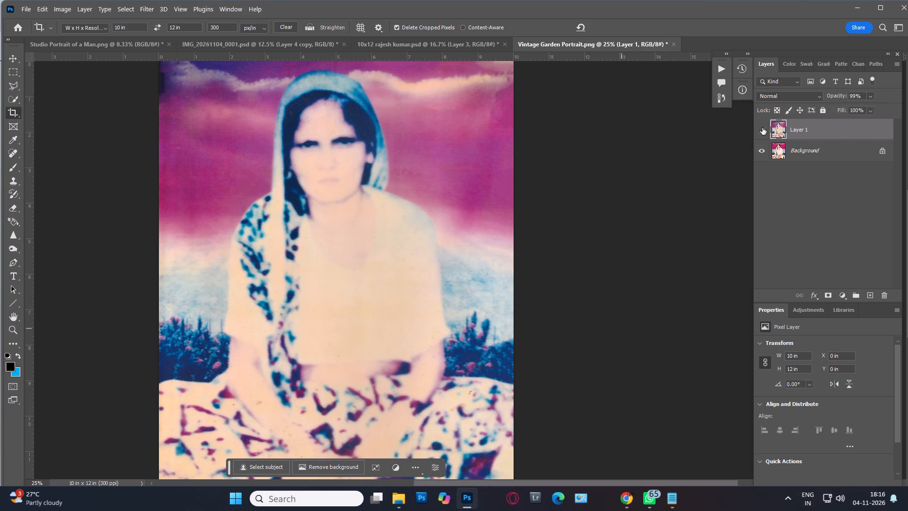
click(763, 128)
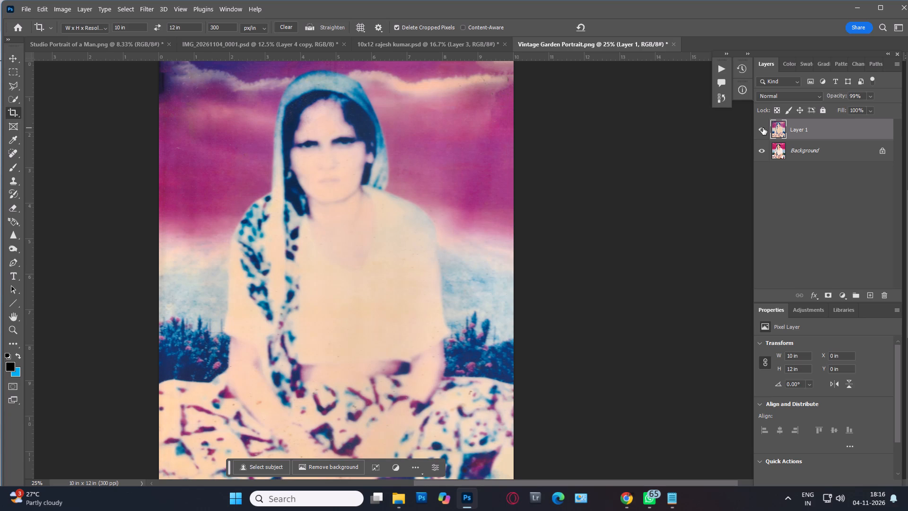
click(763, 128)
scroll(562, 306, down, 6)
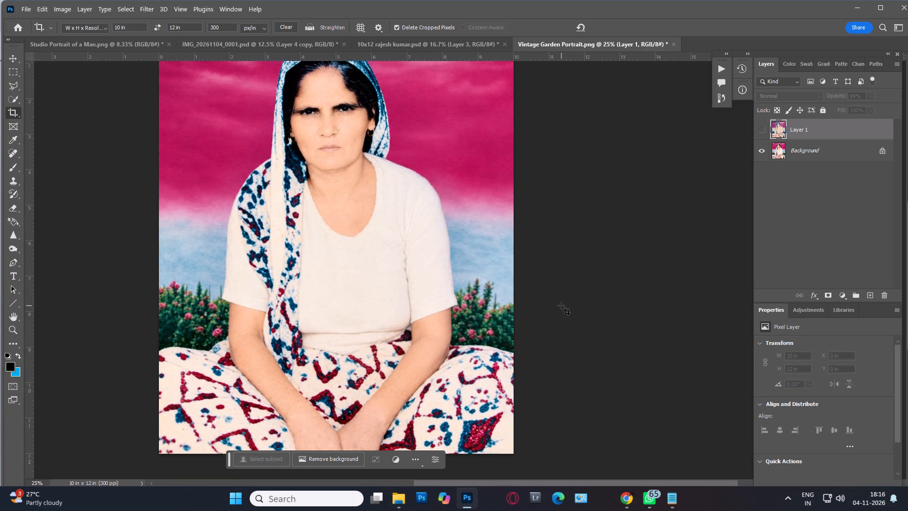
scroll(561, 306, down, 2)
scroll(600, 270, up, 9)
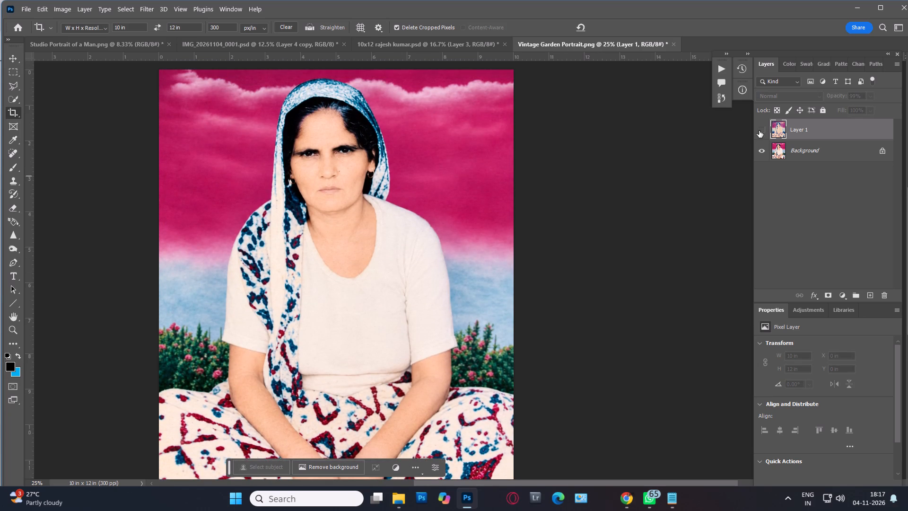
click(759, 131)
click(760, 131)
Capture a rectangular screen snip of the whole enhanced portrait with the scan layer hidden.
key(ctrl+minus)
key(ctrl+minus)
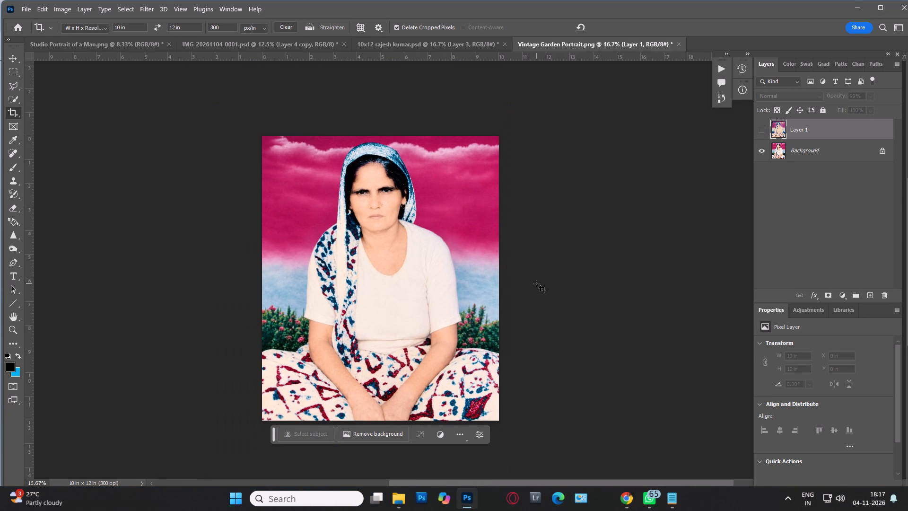
key(Print)
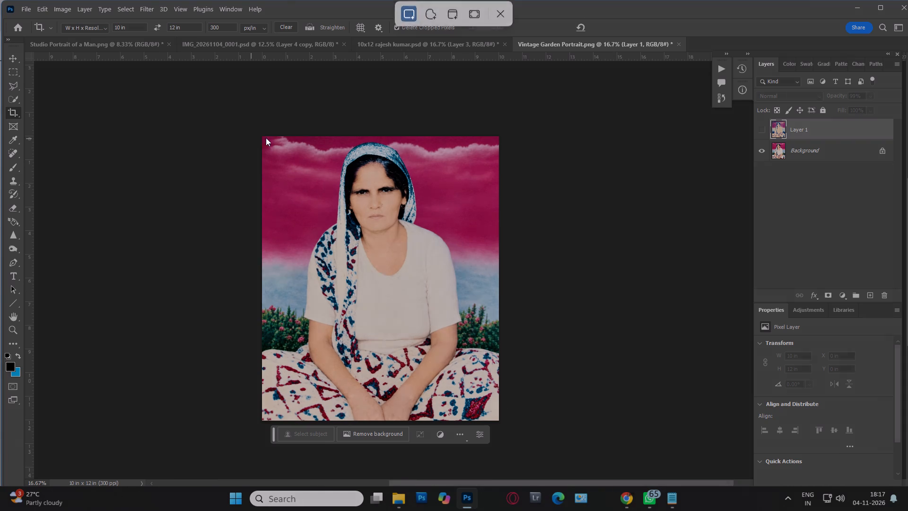
drag(258, 132, 505, 425)
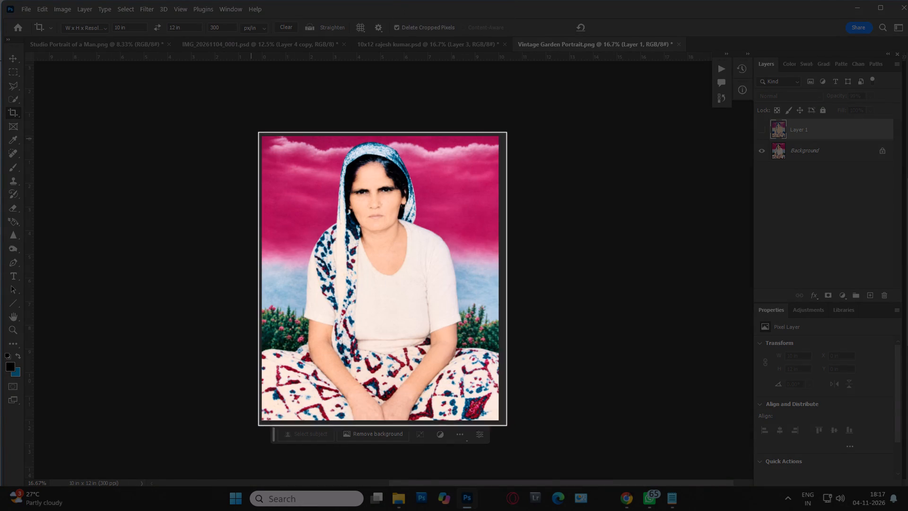
drag(505, 425, 500, 423)
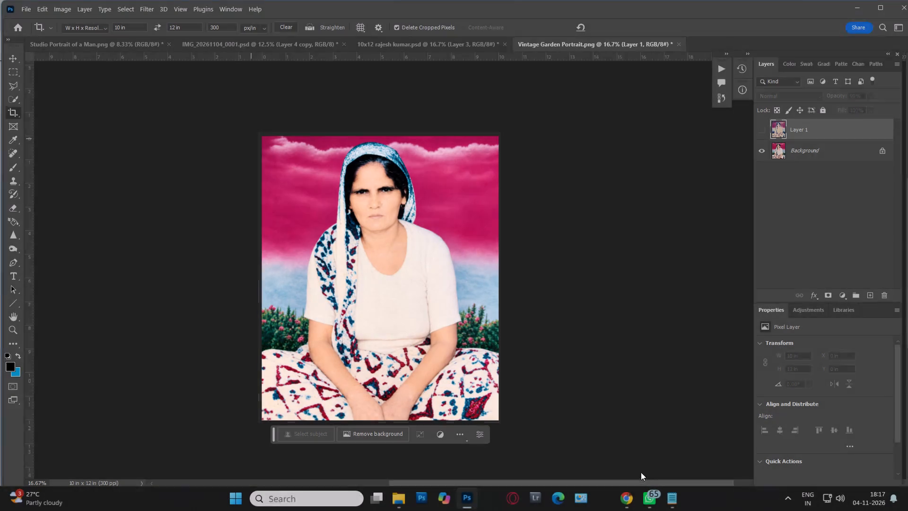
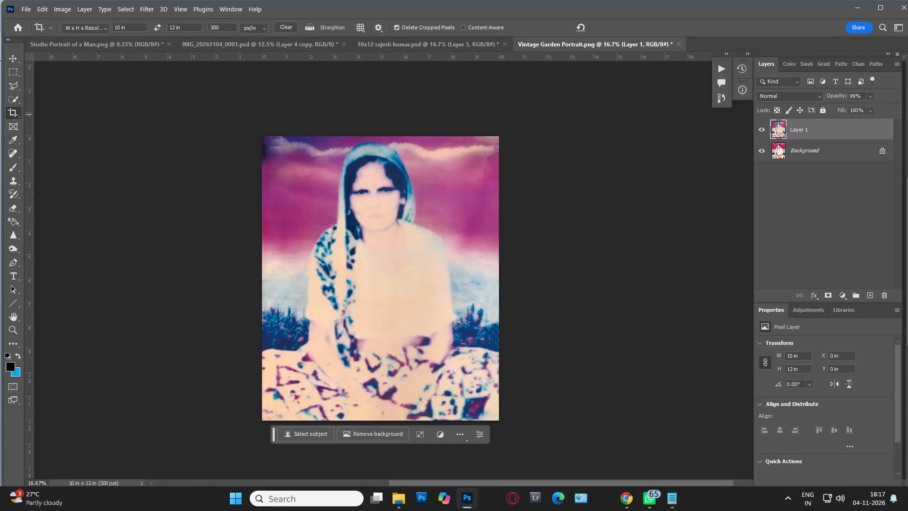
Set the scan layer's opacity to 75% and capture a rectangular screen snip of the whole blended portrait.
drag(861, 96, 818, 98)
text(75)
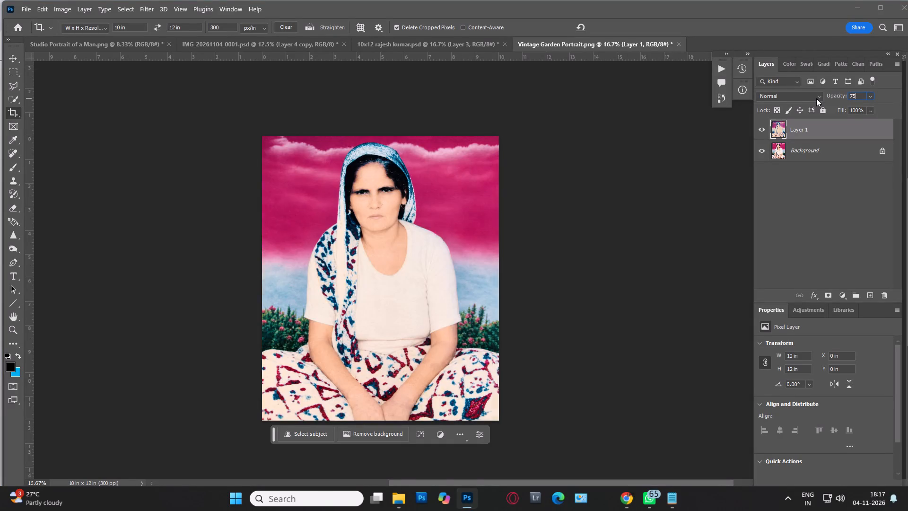
key(Return)
key(Print)
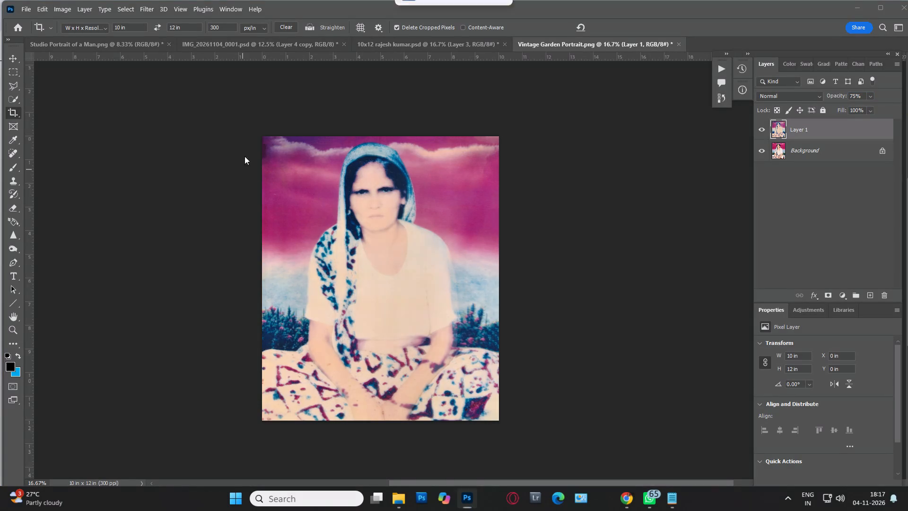
drag(259, 129, 515, 424)
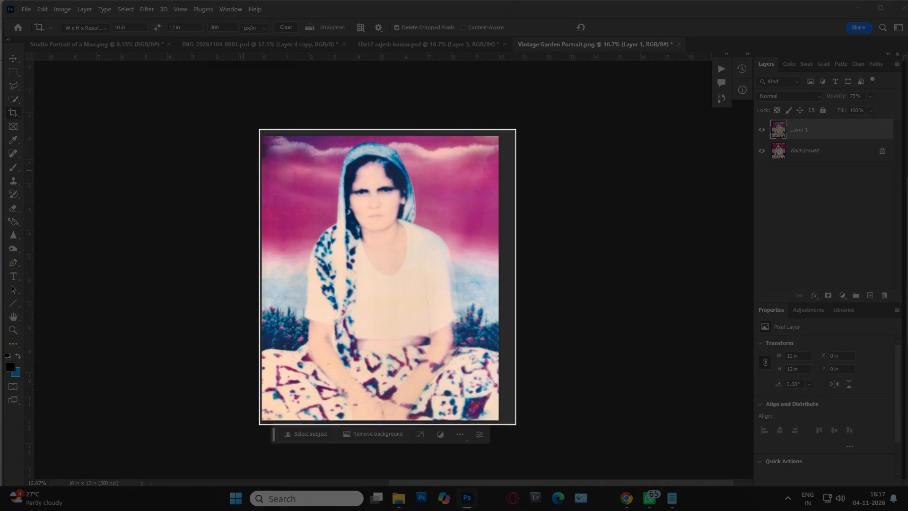
Finish the rectangular screen snip around the whole blended portrait, tightening its boundary close to the image's edge.
drag(515, 424, 503, 423)
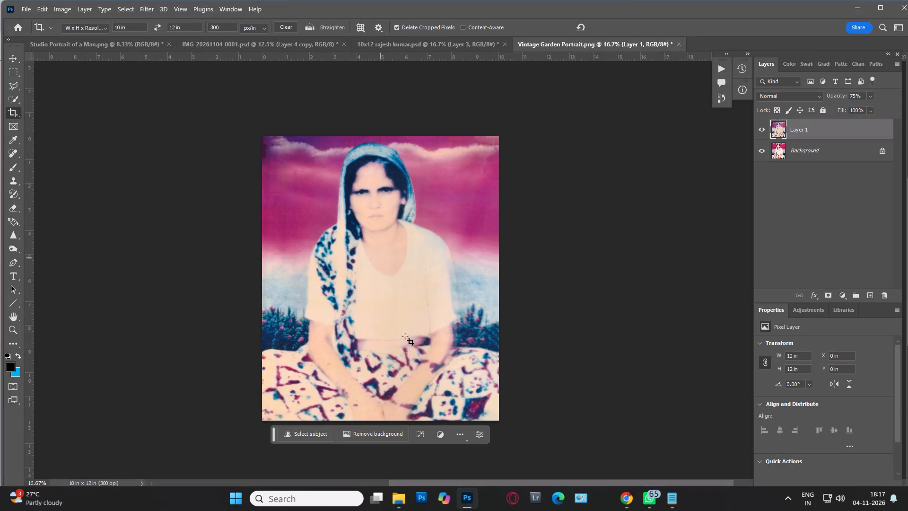
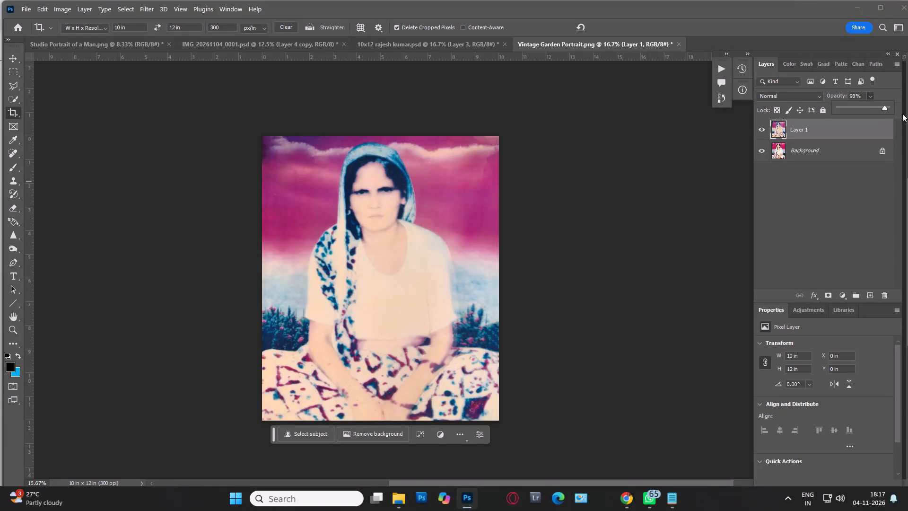
Capture a rectangular screen snip of the whole portrait with the scan layer at 100% opacity.
key(Print)
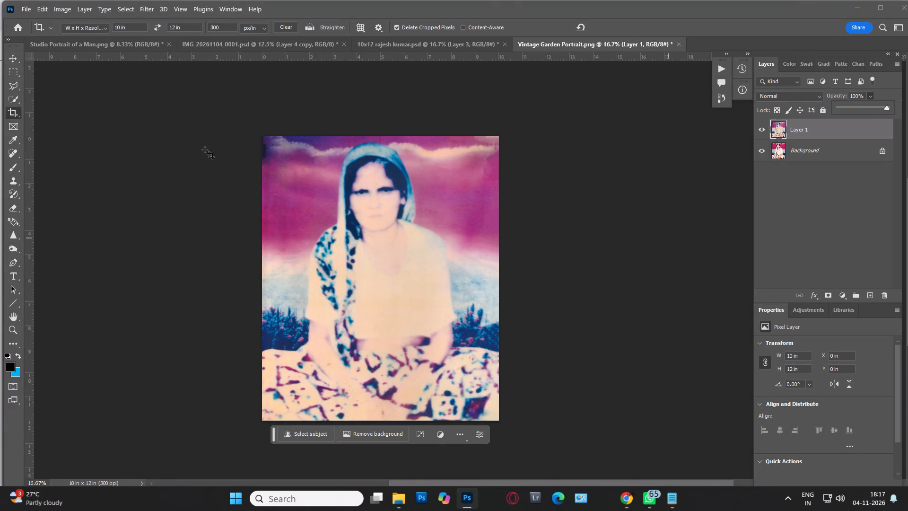
drag(254, 130, 504, 426)
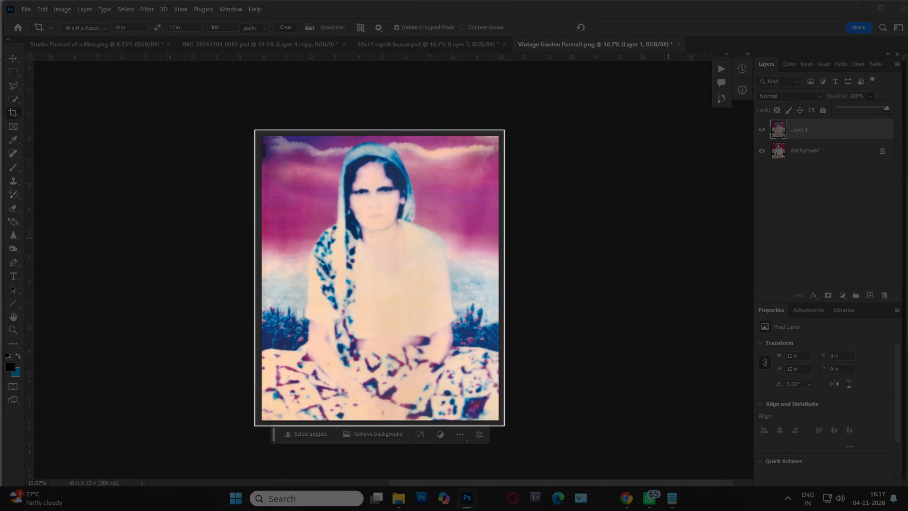
drag(504, 426, 500, 421)
Switch to WhatsApp.
click(646, 504)
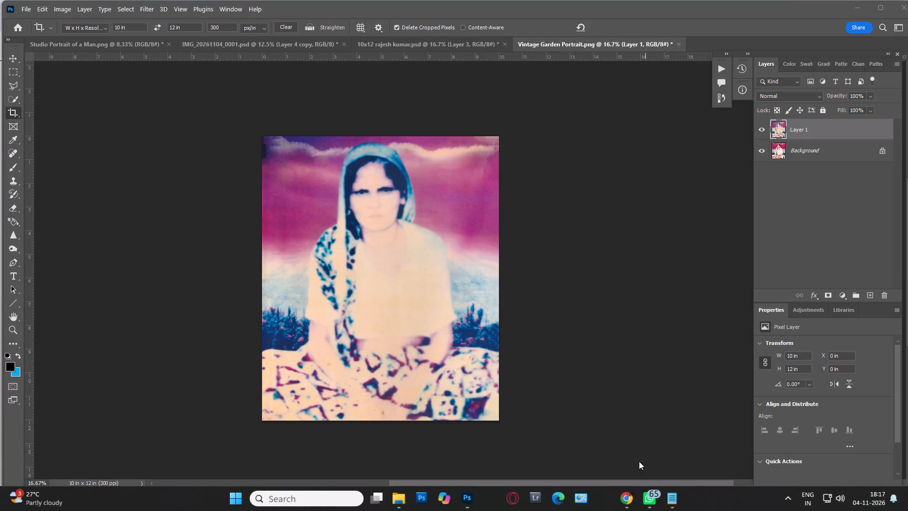
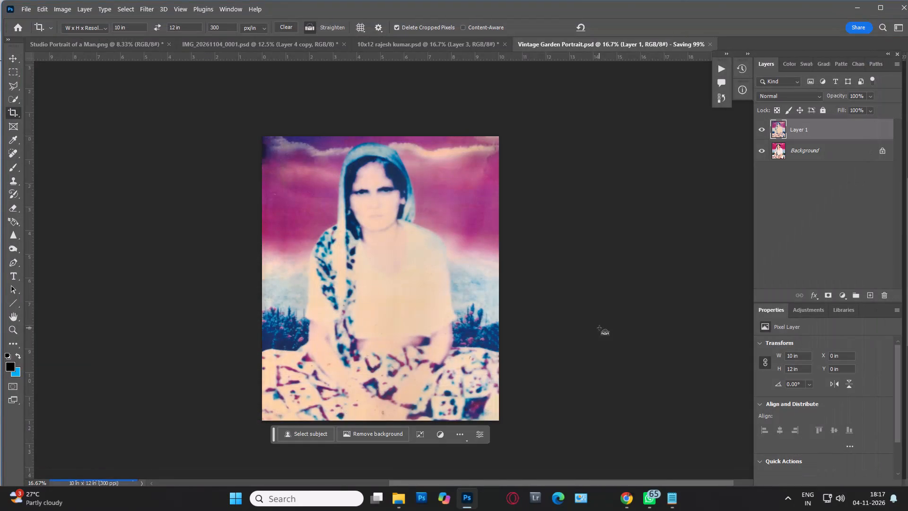
Begin a Save As of the layered Vintage Garden Portrait document and browse the folder shortcuts for a save location.
click(26, 8)
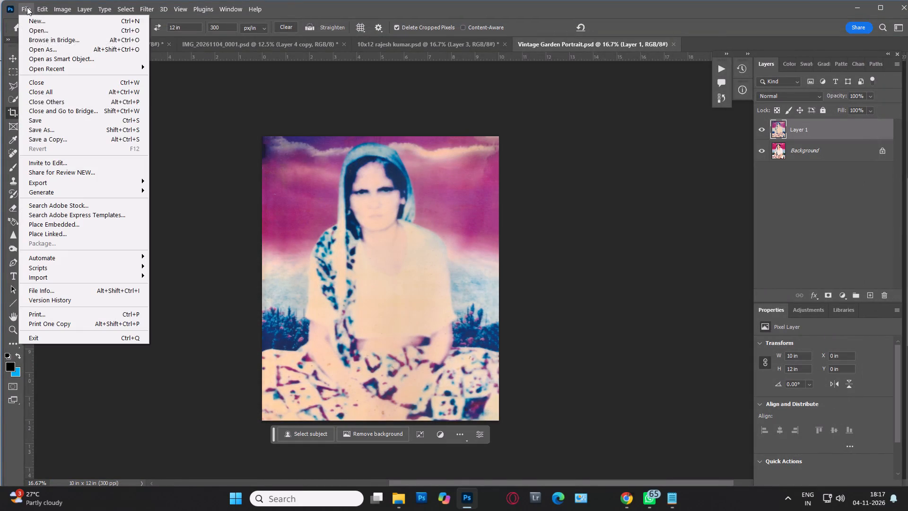
click(68, 130)
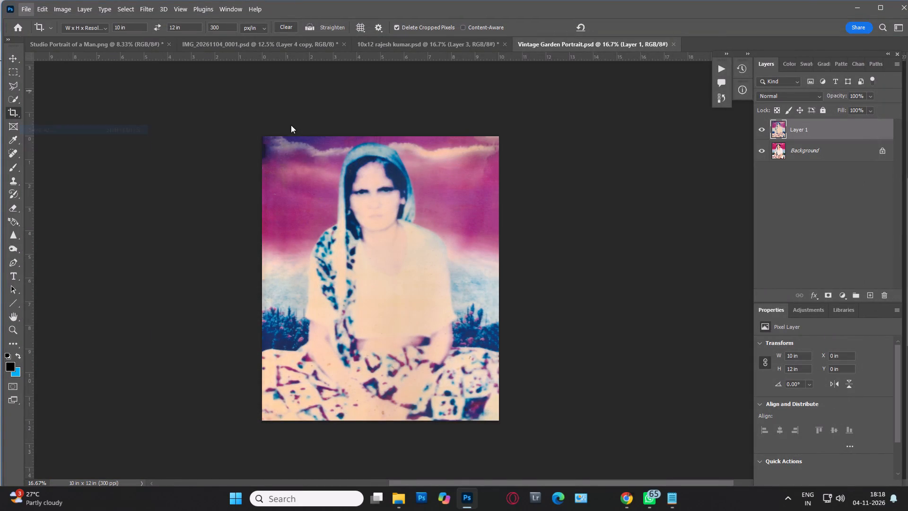
scroll(16, 241, up, 5)
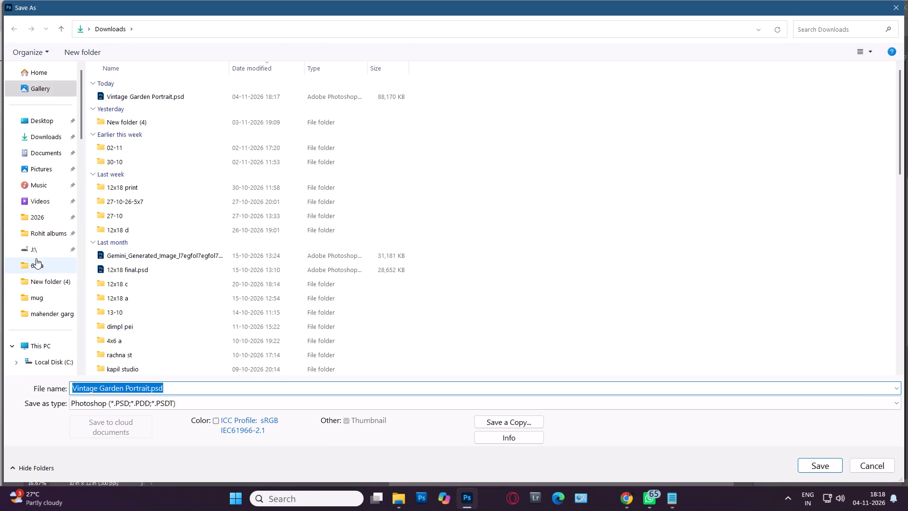
Look through the save dialog's 2026 folder and the drive and folder tree for the portrait's destination.
scroll(53, 283, up, 2)
click(29, 217)
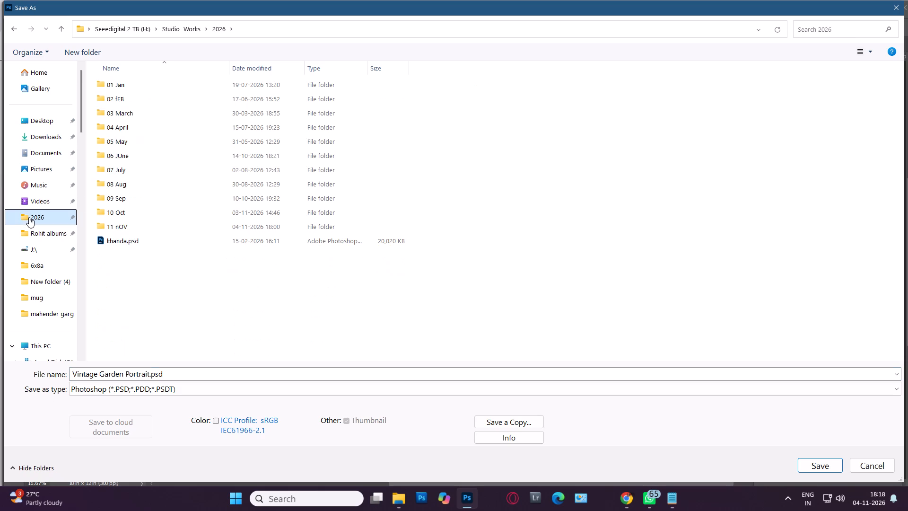
scroll(43, 275, down, 2)
scroll(44, 273, up, 4)
scroll(54, 297, down, 7)
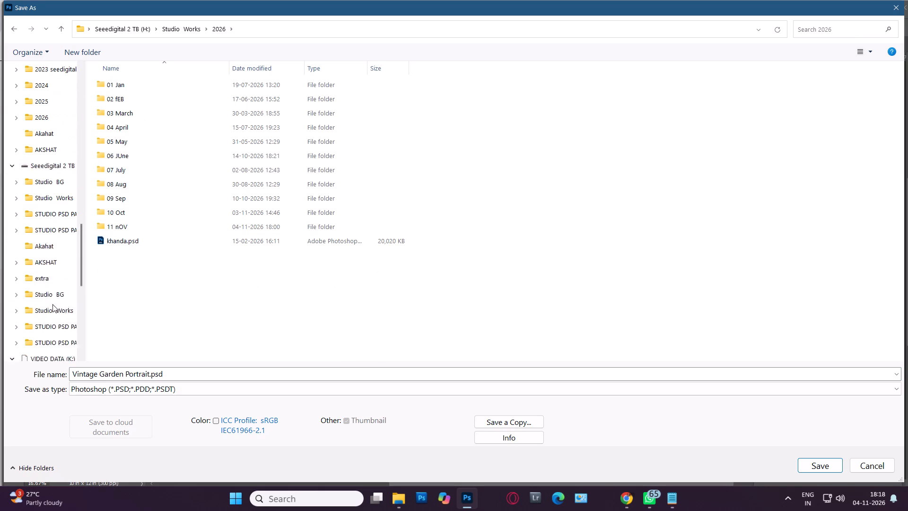
scroll(52, 302, up, 1)
scroll(38, 231, up, 1)
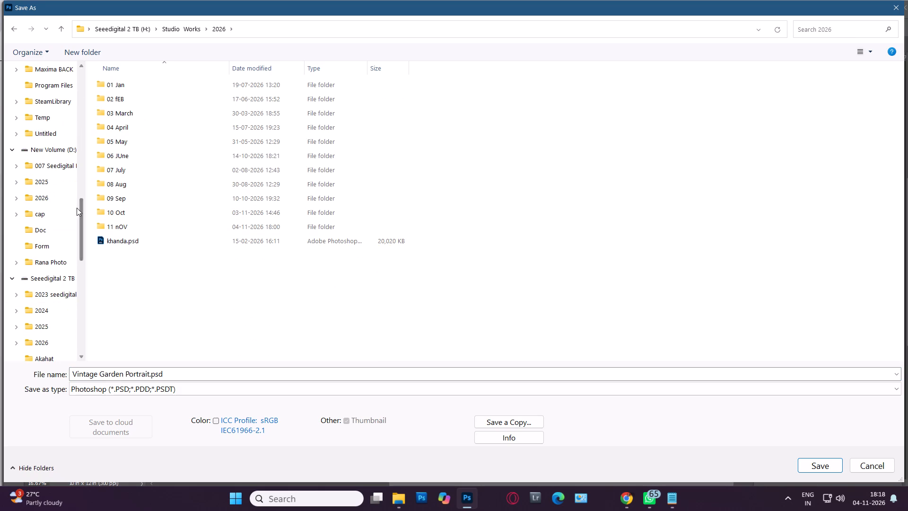
scroll(64, 261, up, 2)
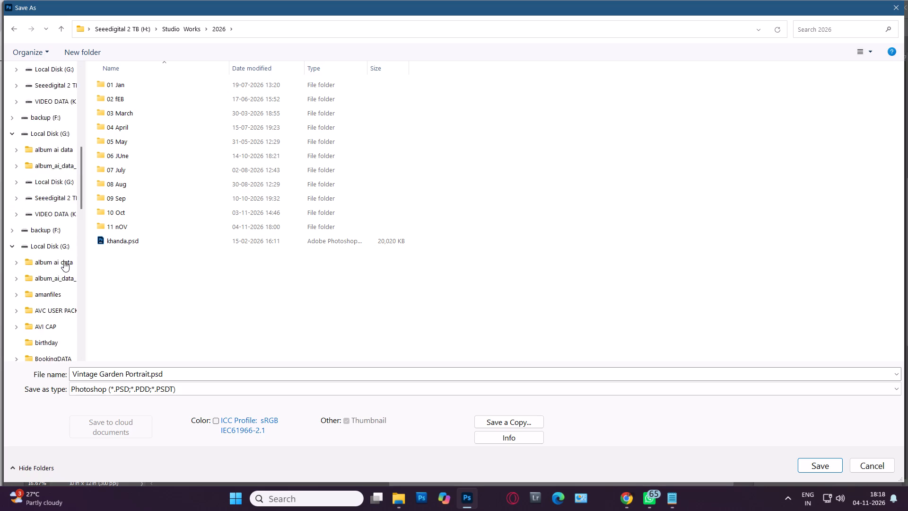
scroll(64, 261, up, 2)
scroll(64, 259, down, 4)
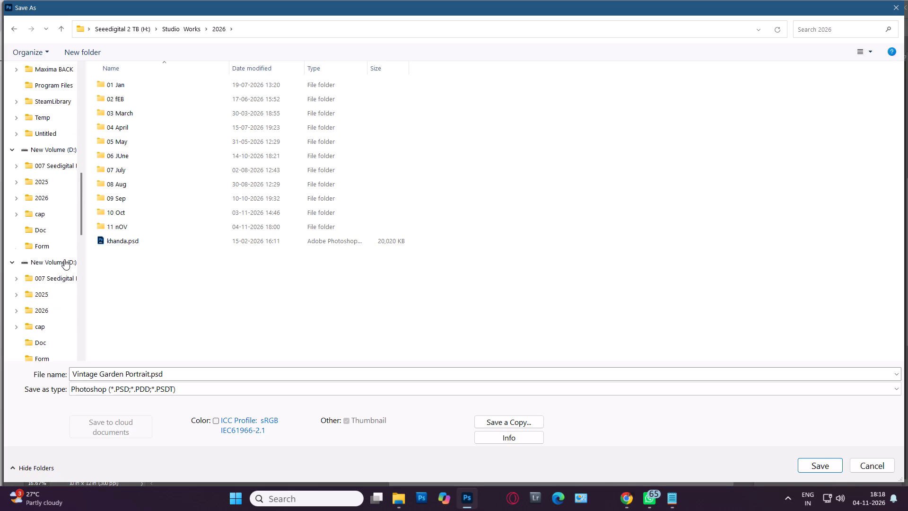
scroll(44, 231, down, 2)
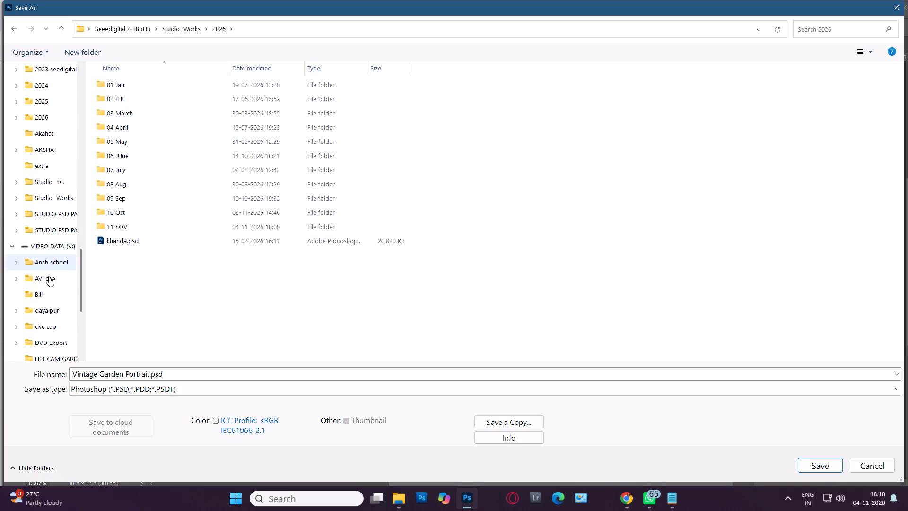
scroll(48, 223, down, 1)
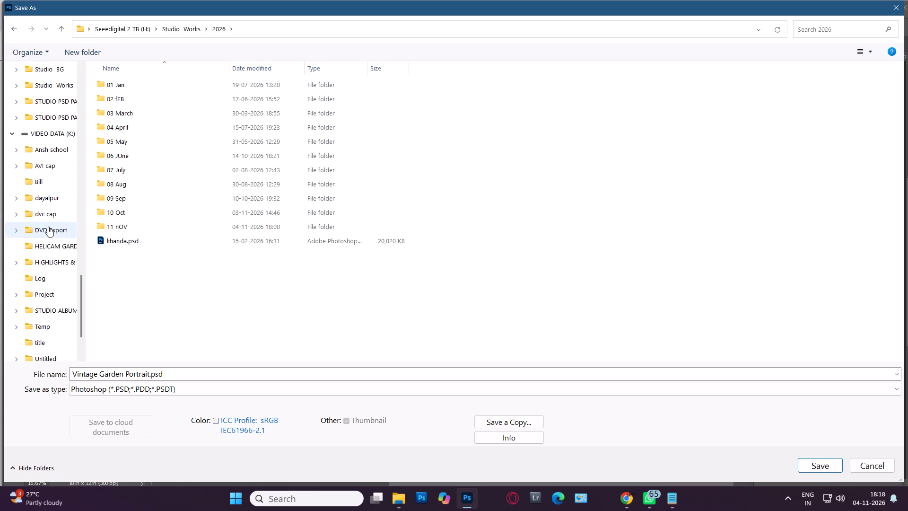
scroll(48, 238, down, 1)
scroll(62, 265, up, 14)
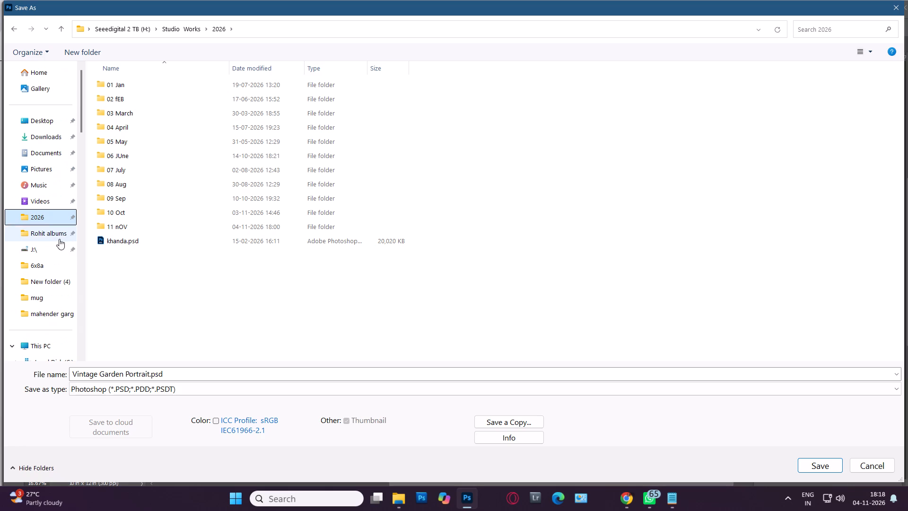
scroll(48, 281, down, 1)
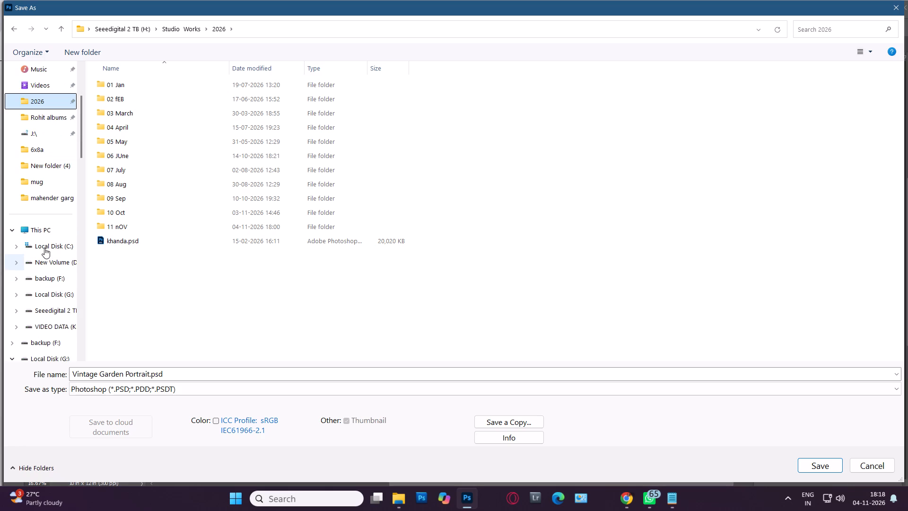
Save the garden portrait as a Photoshop file named 10x12b in the customer's folder under Studio Works > 2026 > 11 nOV on drive H.
click(10, 231)
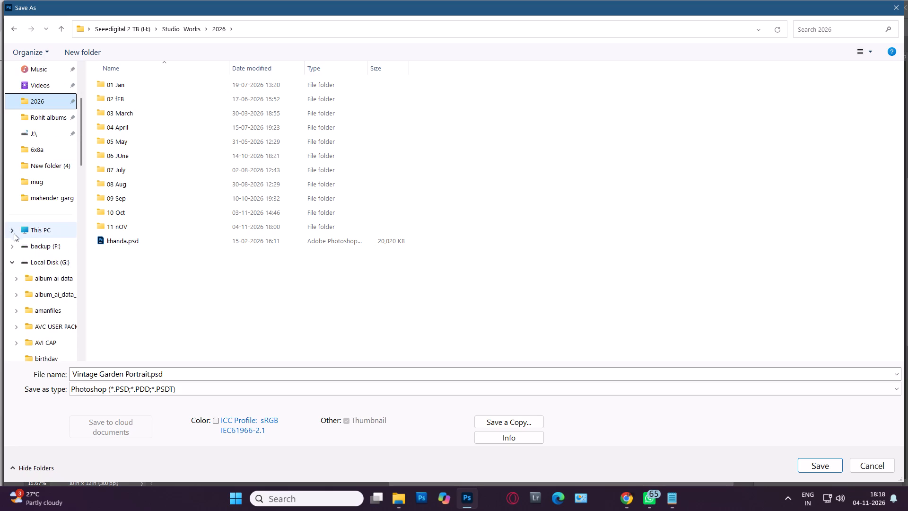
scroll(48, 303, down, 1)
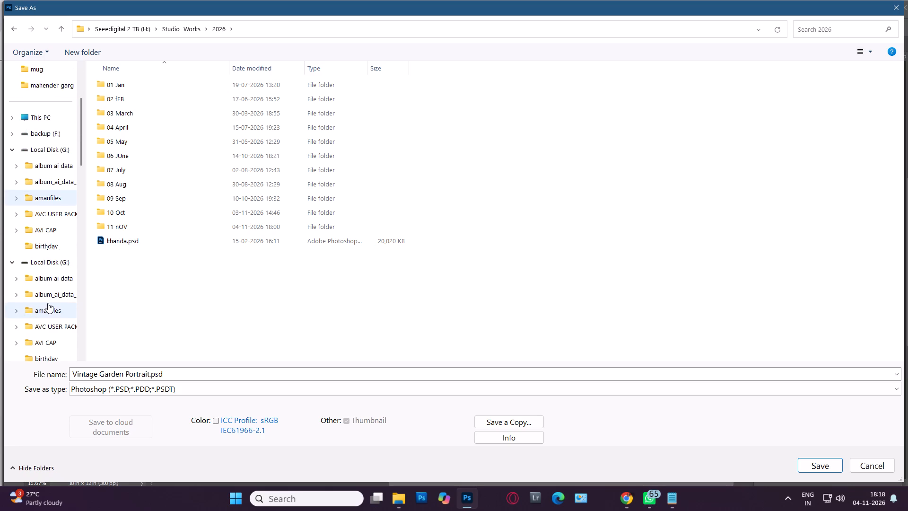
scroll(48, 302, up, 1)
click(8, 262)
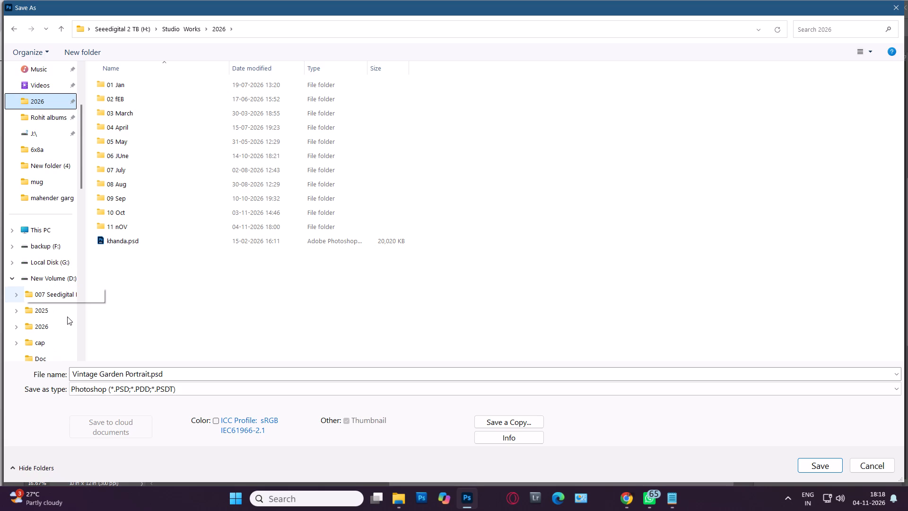
scroll(66, 321, down, 2)
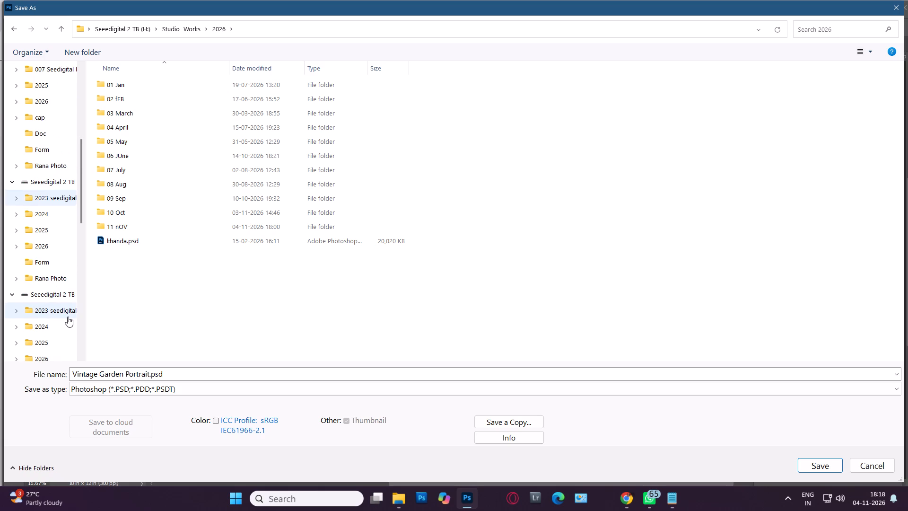
click(46, 246)
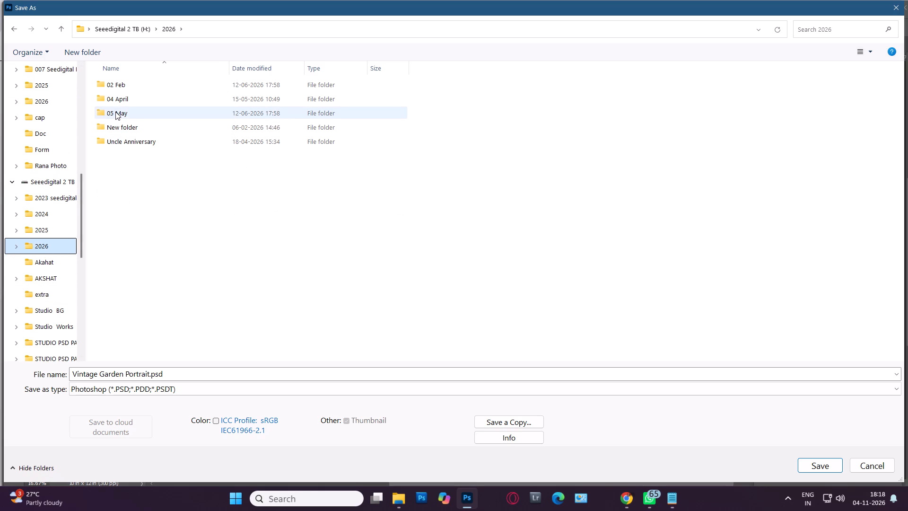
click(52, 324)
click(113, 189)
double_click(113, 185)
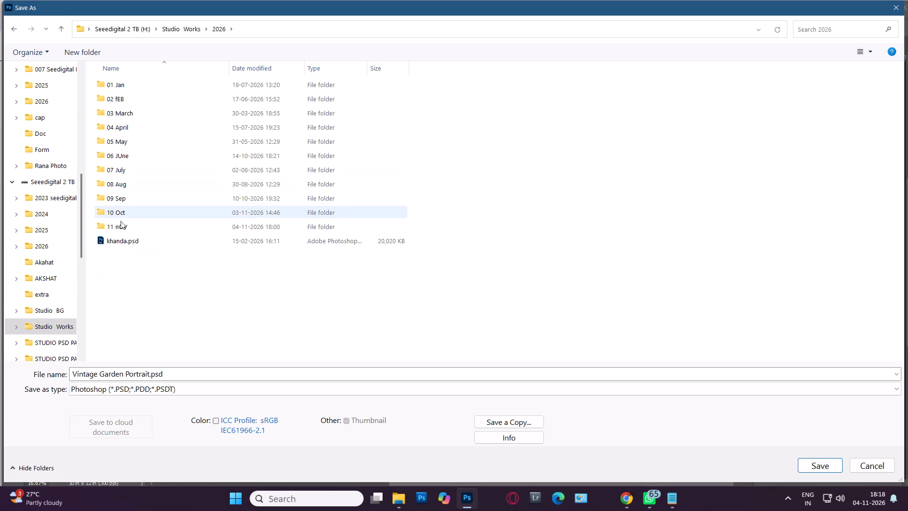
double_click(121, 224)
double_click(136, 72)
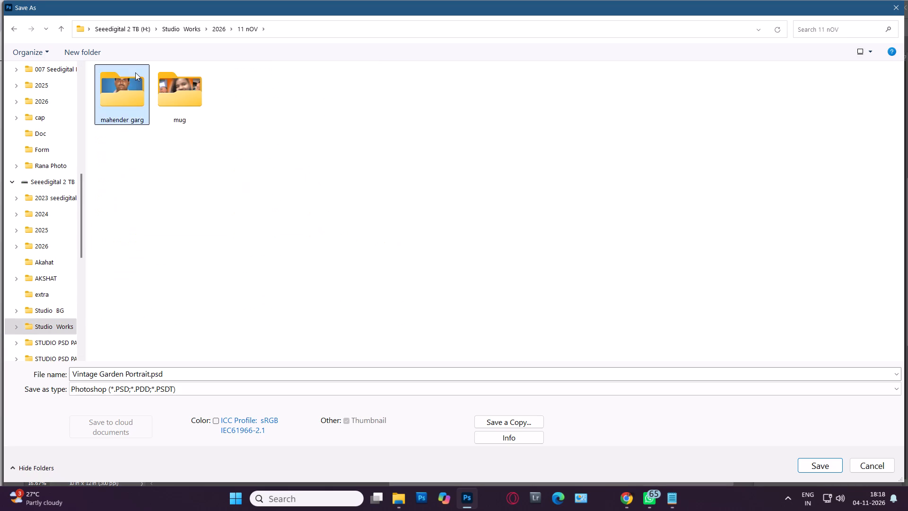
click(202, 376)
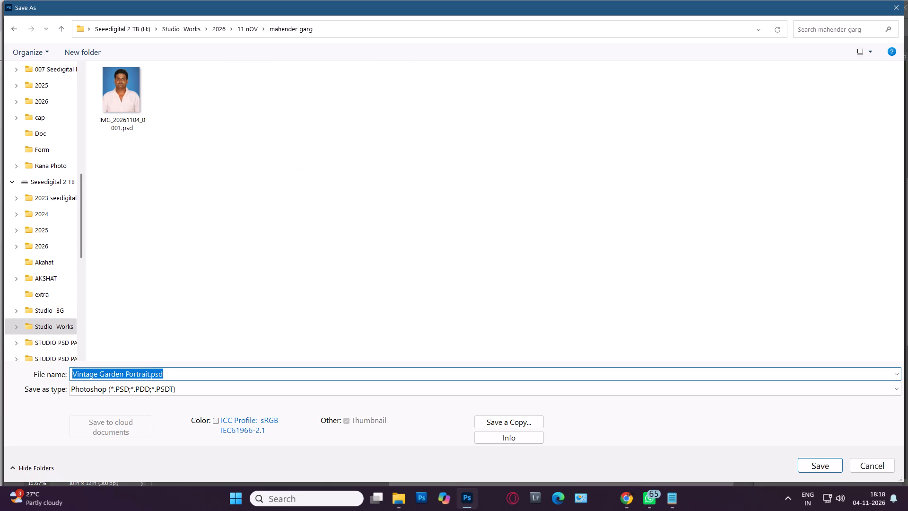
text(10x12b)
key(Return)
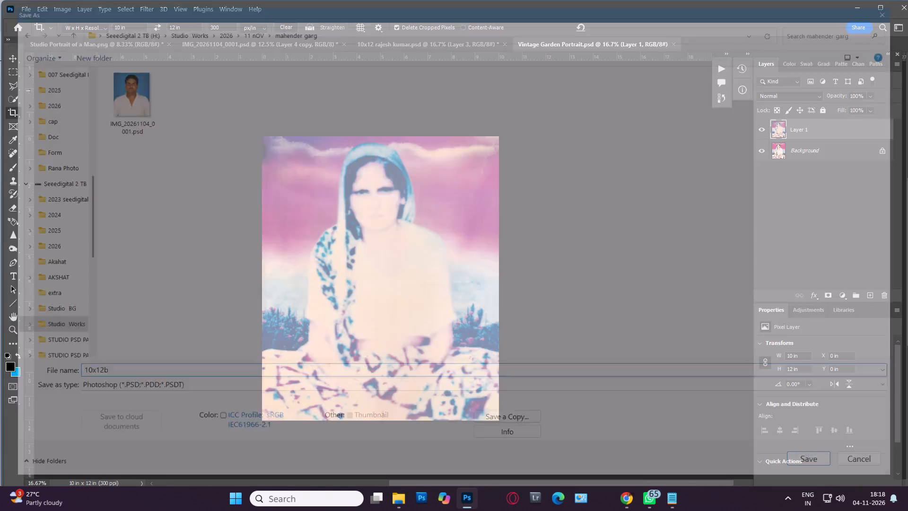
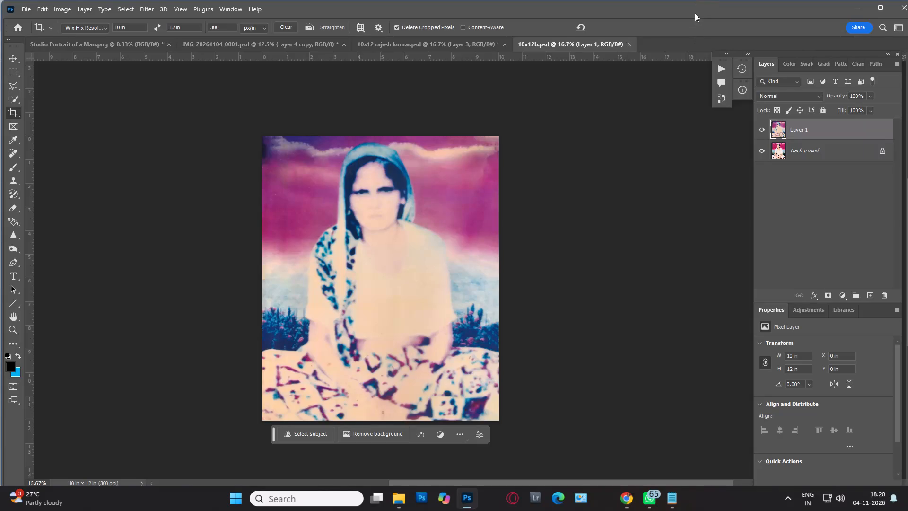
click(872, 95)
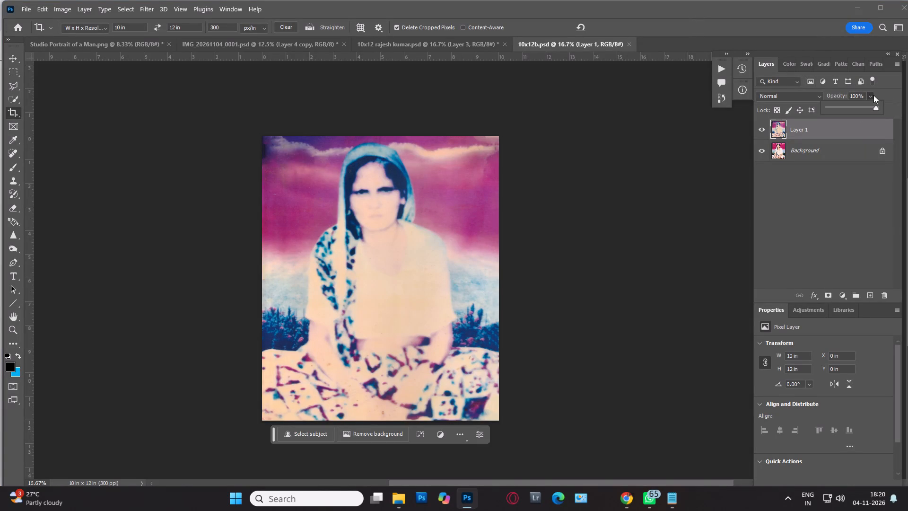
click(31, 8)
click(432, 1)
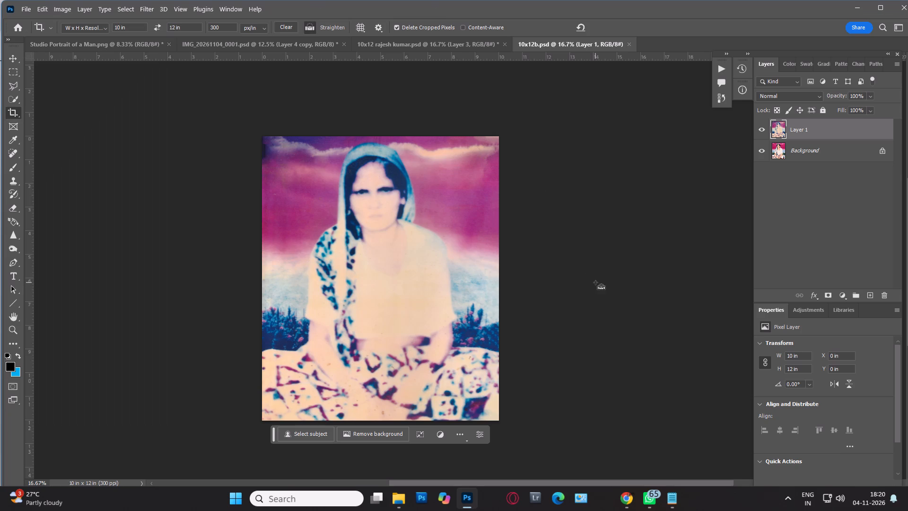
Close all four open portrait documents, saving the changes to IMG_20261104_0001.psd.
key(ctrl+w)
key(ctrl+w)
ctrl+click(432, 194)
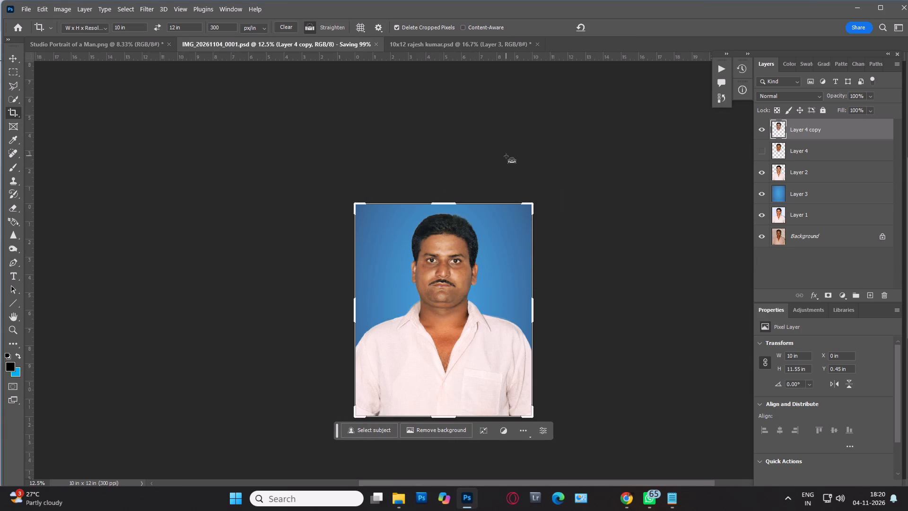
key(ctrl+w)
ctrl+click(472, 189)
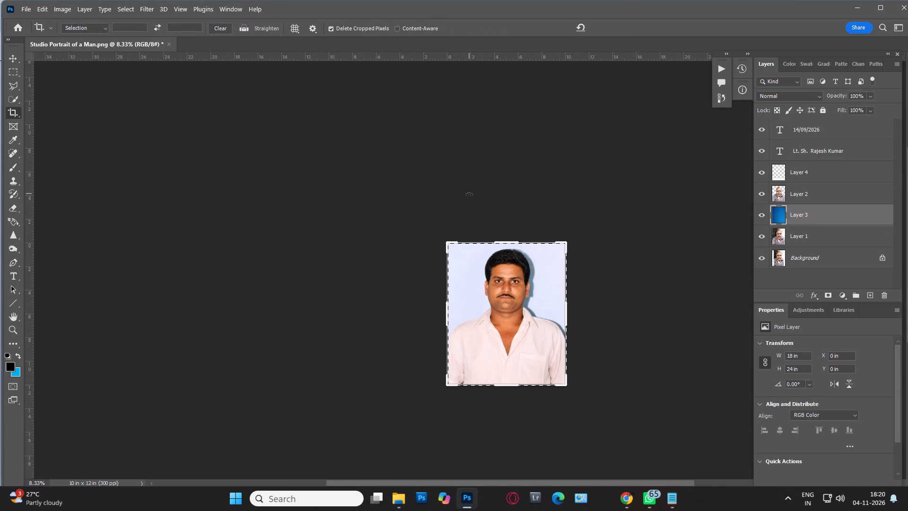
key(ctrl+w)
ctrl+click(463, 196)
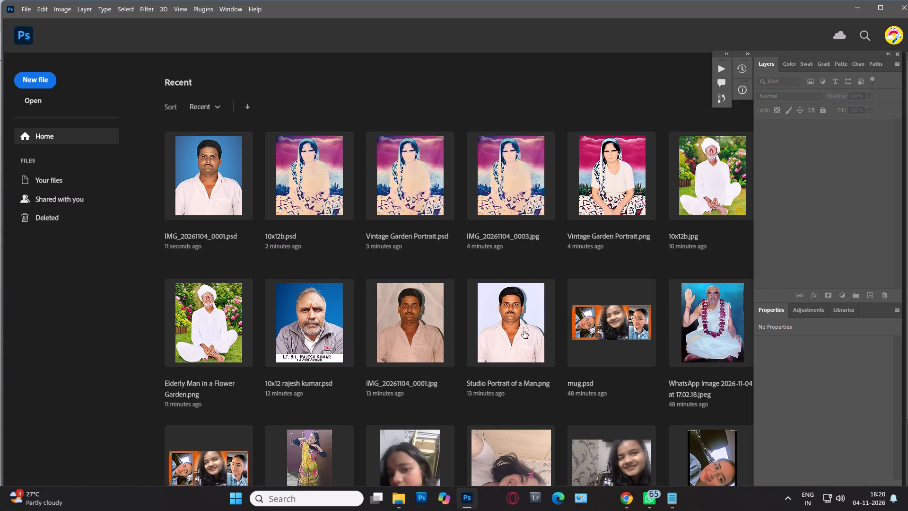
Open the scanned original IMG_20261104_0001.jpg to view it, check the customer's folder for its files, and close the scan.
double_click(415, 337)
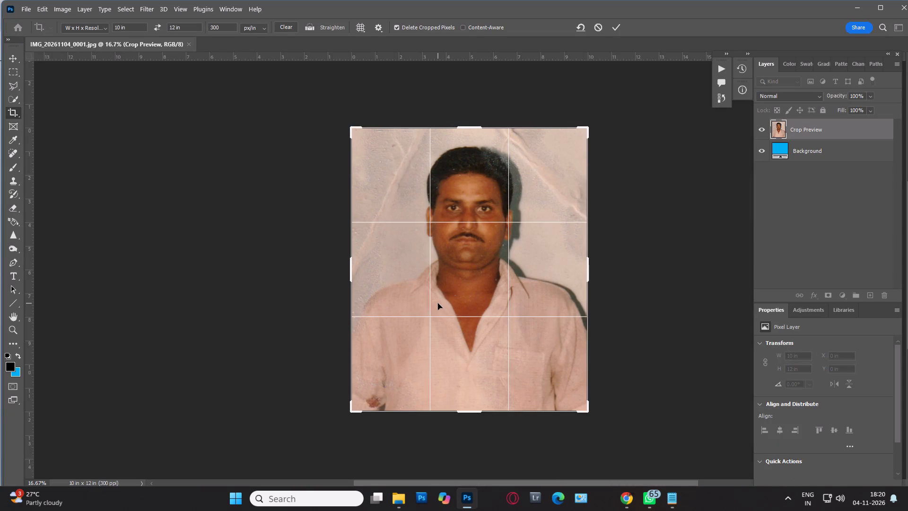
key(ctrl+o)
key(Escape)
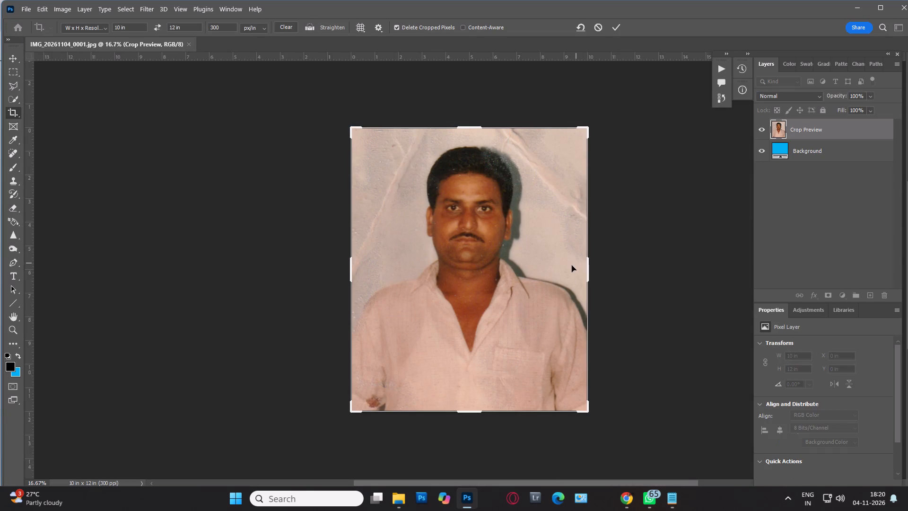
key(ctrl+o)
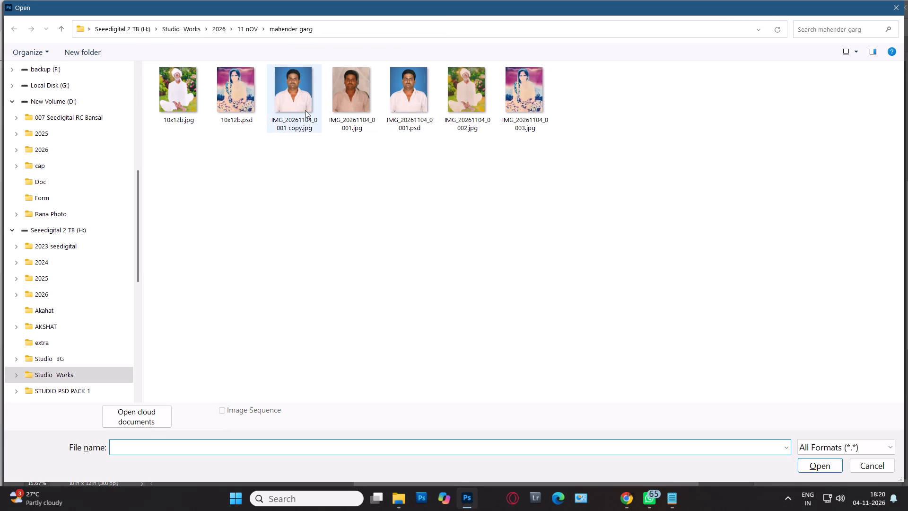
key(Escape)
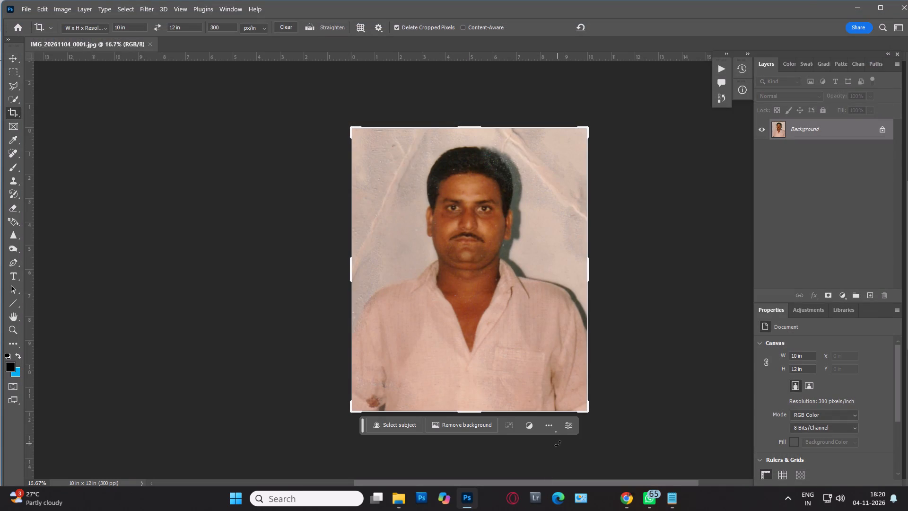
key(ctrl+w)
key(ctrl+o)
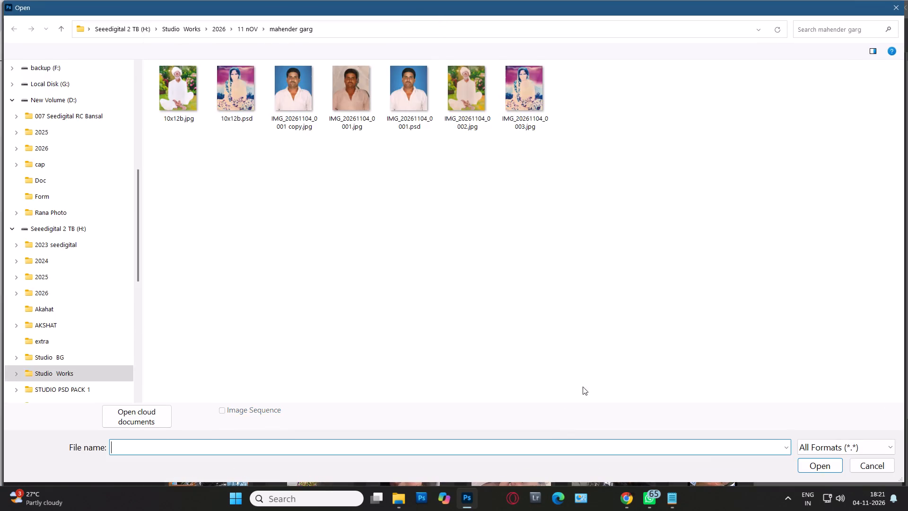
key(Escape)
Open Studio Portrait of a Man.png, examine the man's face, hair and shirt at 100%, and close the file.
double_click(522, 322)
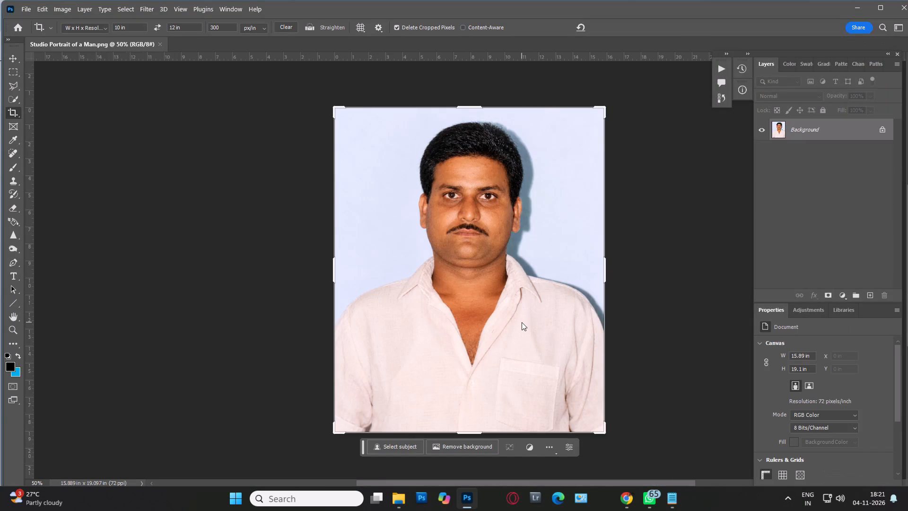
key(ctrl+plus)
key(ctrl+plus)
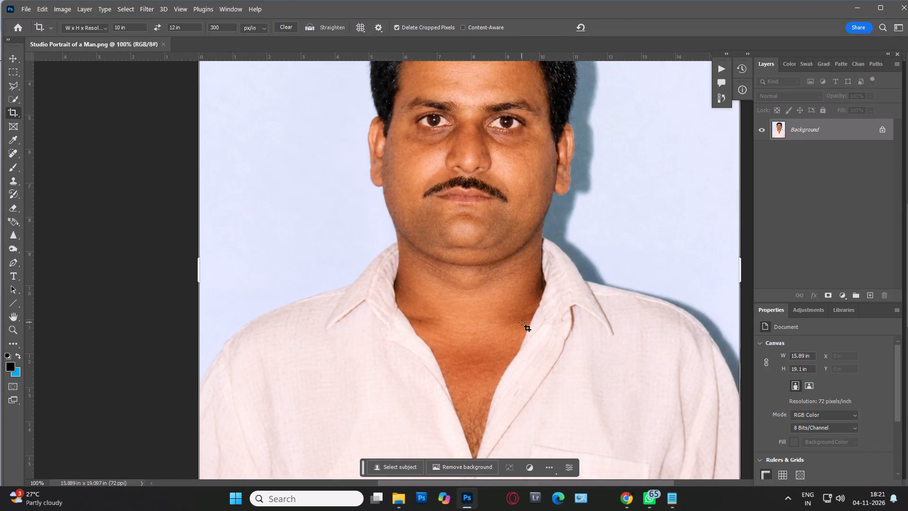
scroll(653, 352, up, 6)
scroll(476, 297, up, 3)
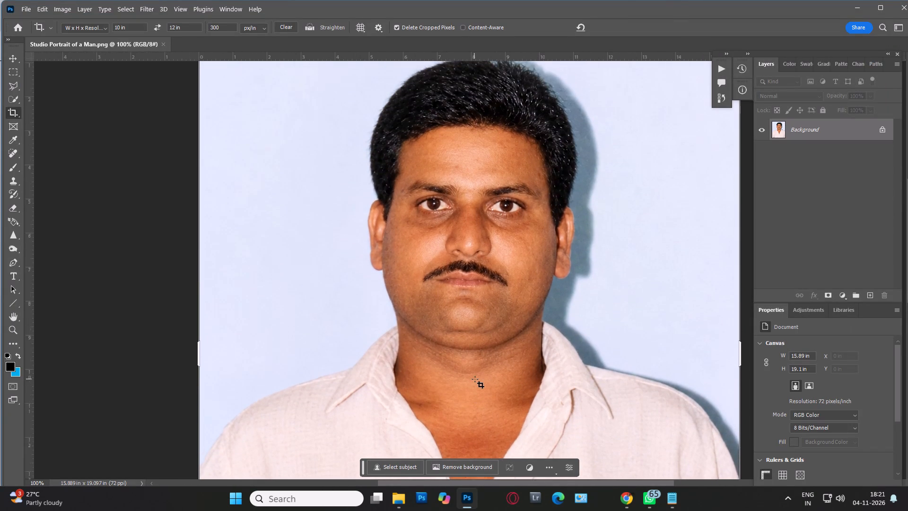
scroll(475, 379, up, 2)
scroll(485, 366, down, 2)
scroll(495, 287, down, 1)
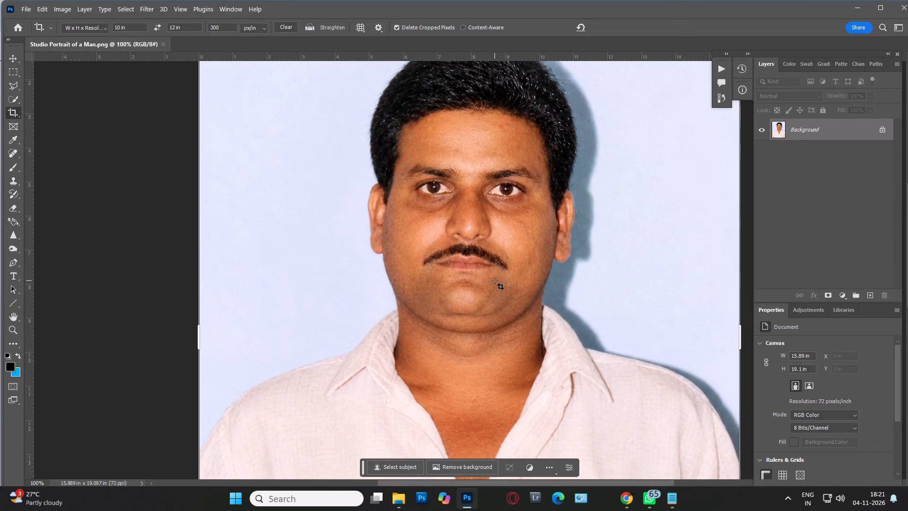
scroll(495, 281, up, 10)
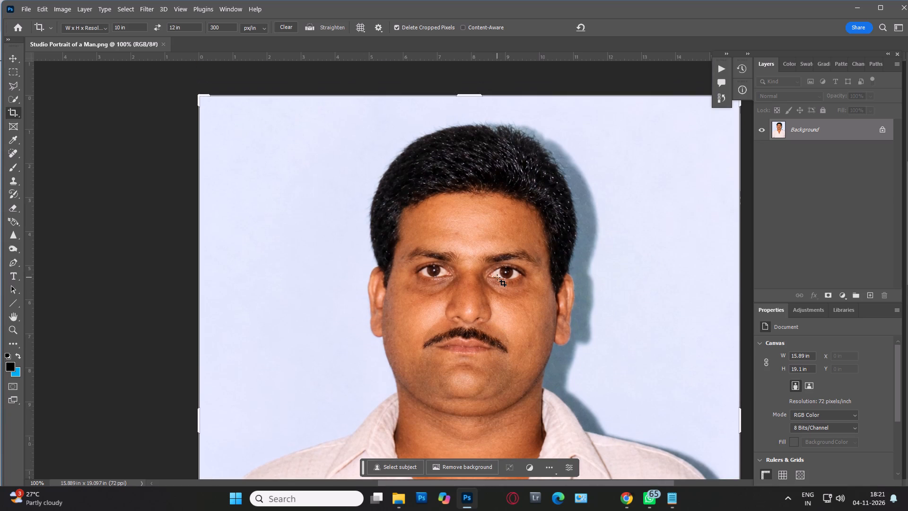
scroll(497, 279, down, 4)
scroll(400, 225, down, 5)
scroll(495, 224, down, 5)
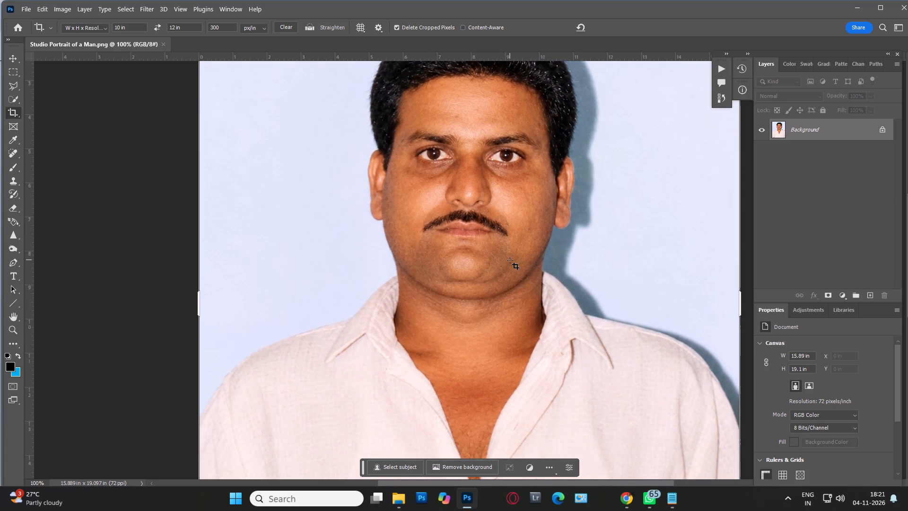
scroll(515, 276, up, 10)
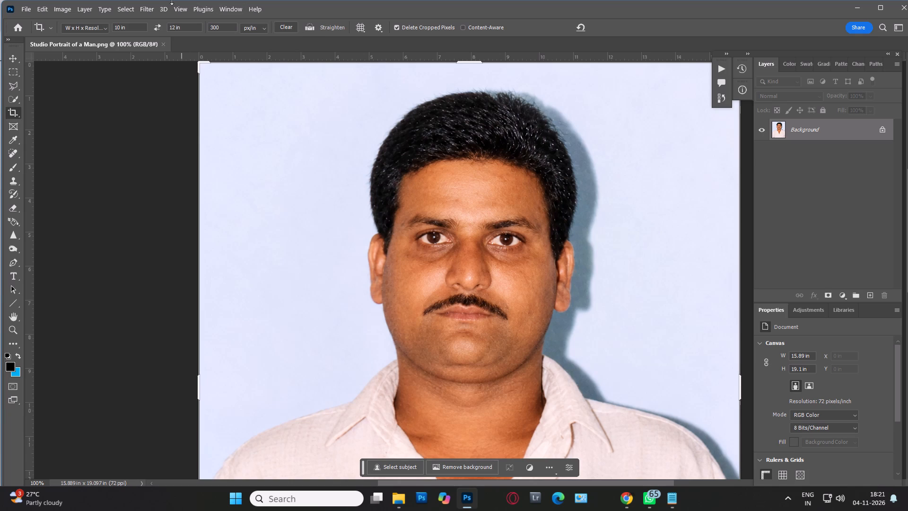
click(161, 44)
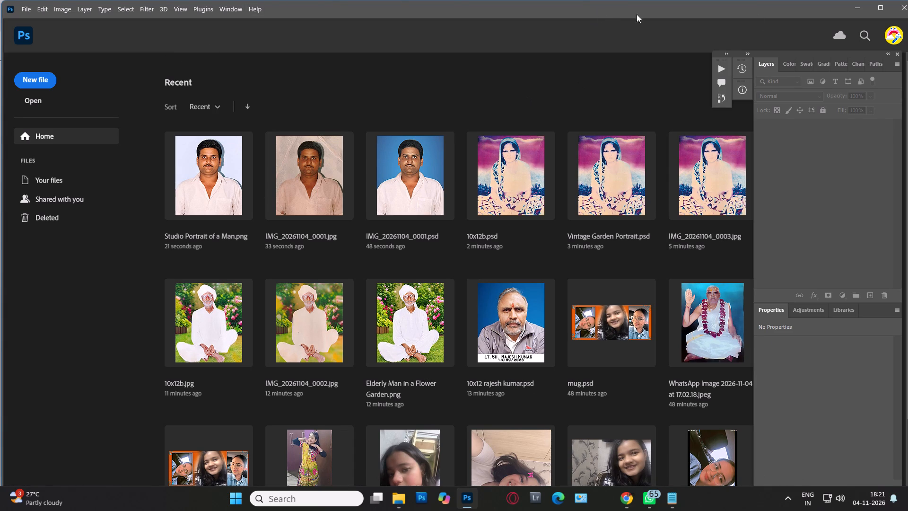
Minimize Photoshop and close all five open documents in Notepad, including the AI photo prompts.
click(857, 7)
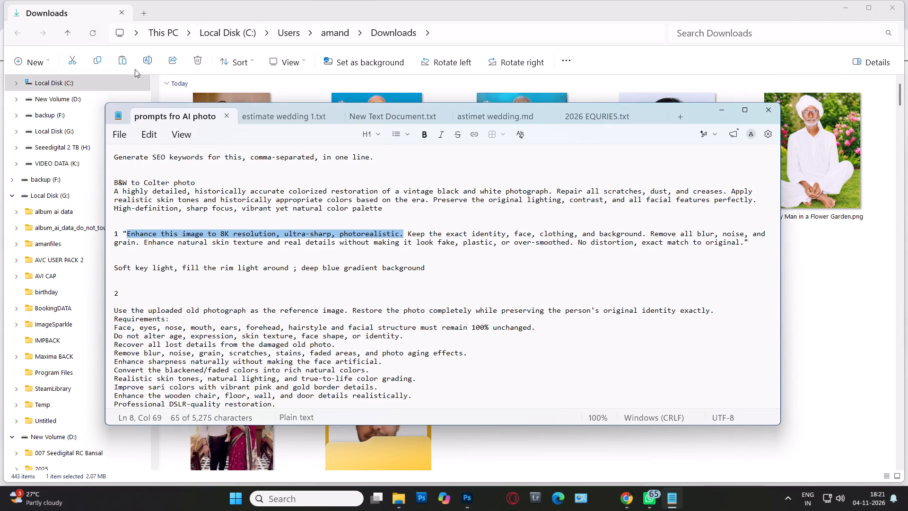
click(226, 113)
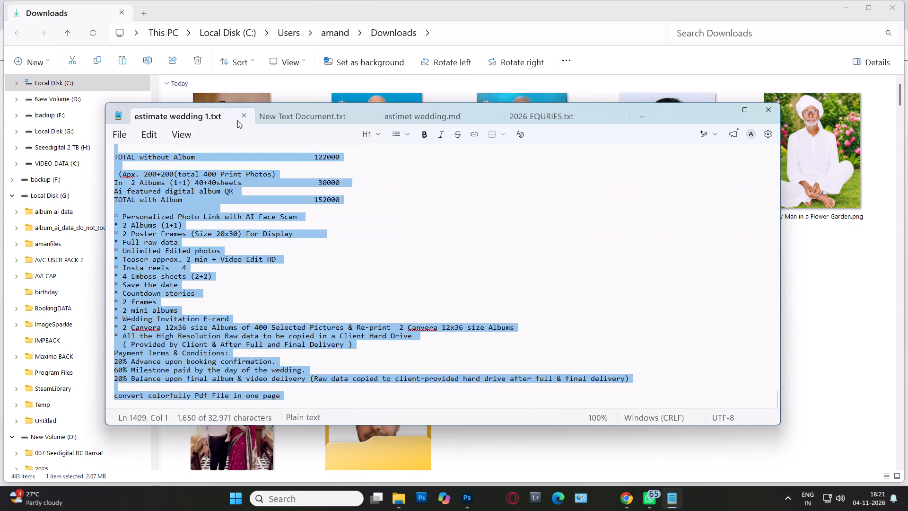
click(244, 115)
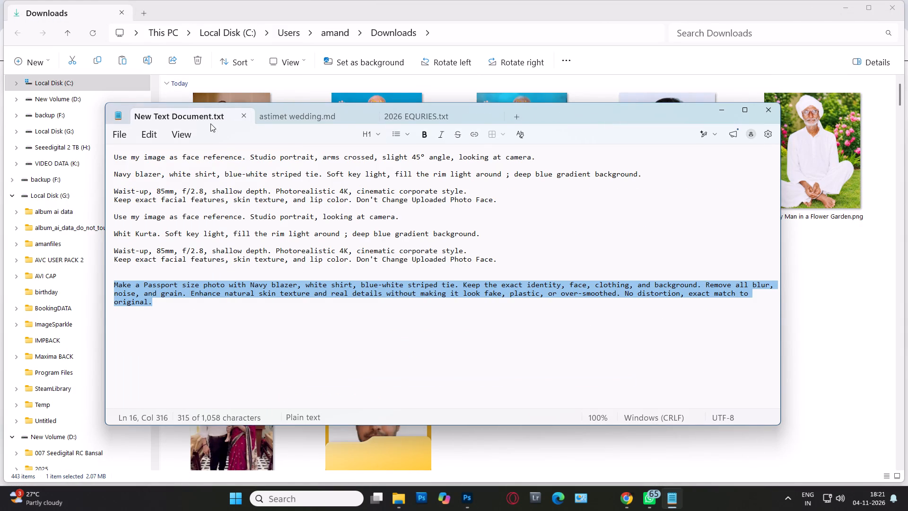
click(241, 115)
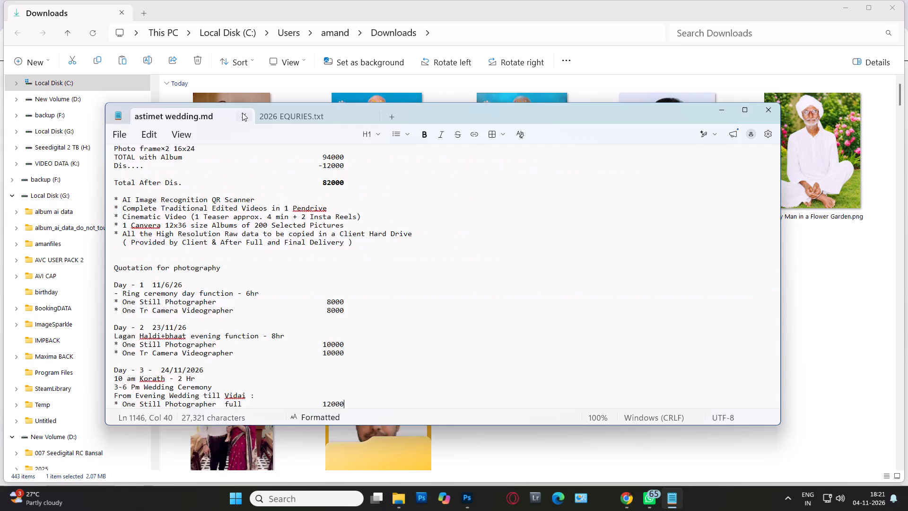
click(242, 113)
click(243, 114)
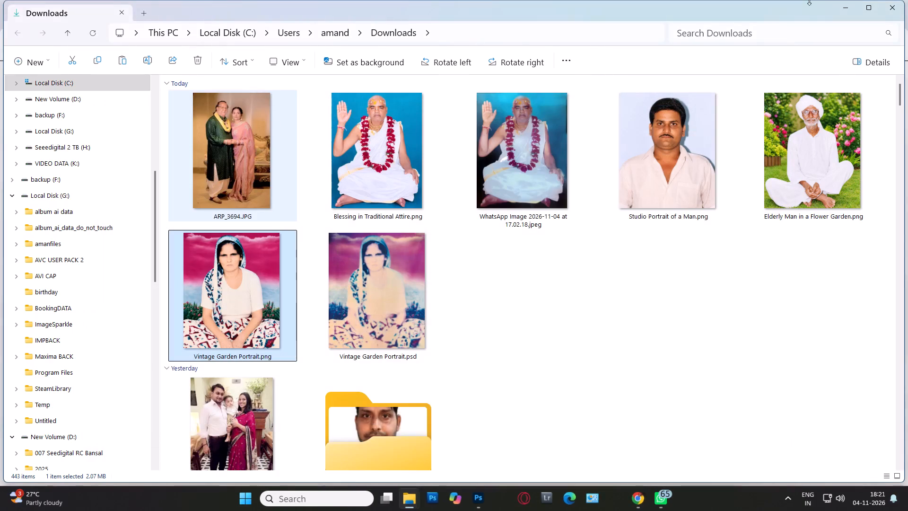
Minimize the Downloads folder, close the three ChatGPT tabs and the Google Drive tab in Chrome, and minimize the browser.
click(845, 8)
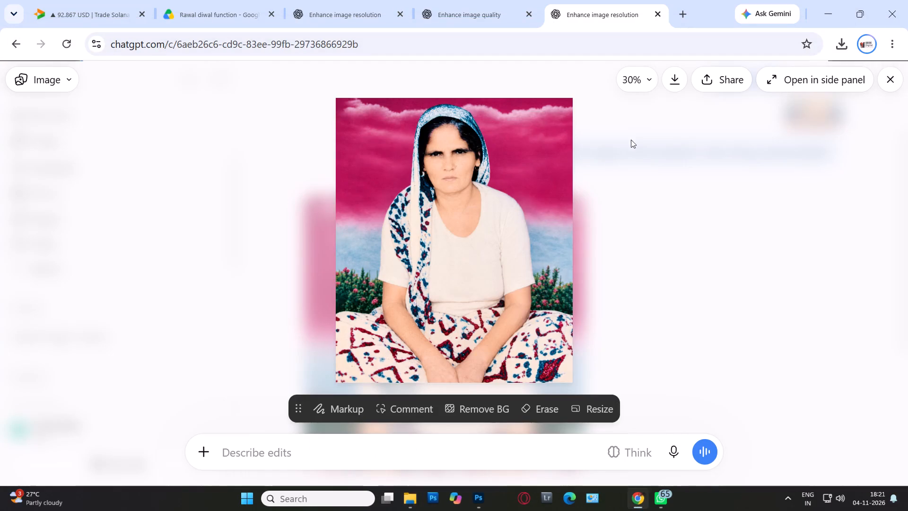
click(659, 17)
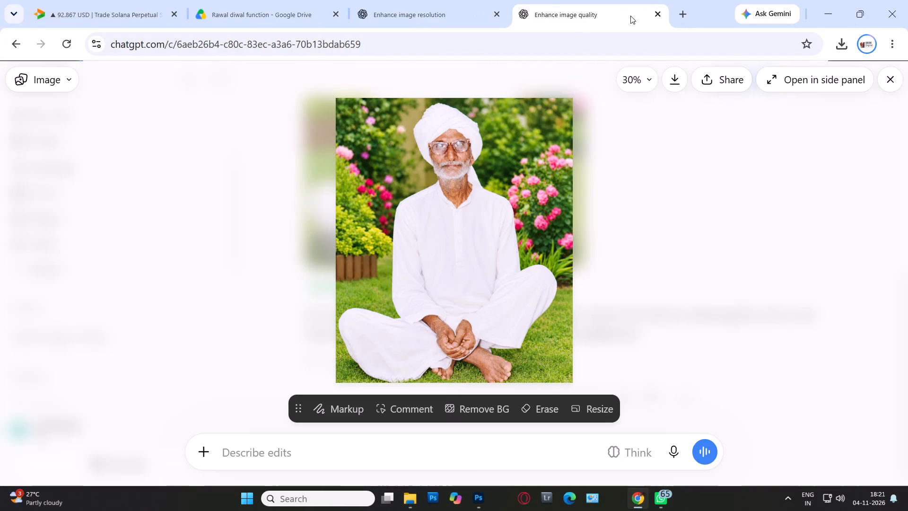
click(658, 15)
click(518, 12)
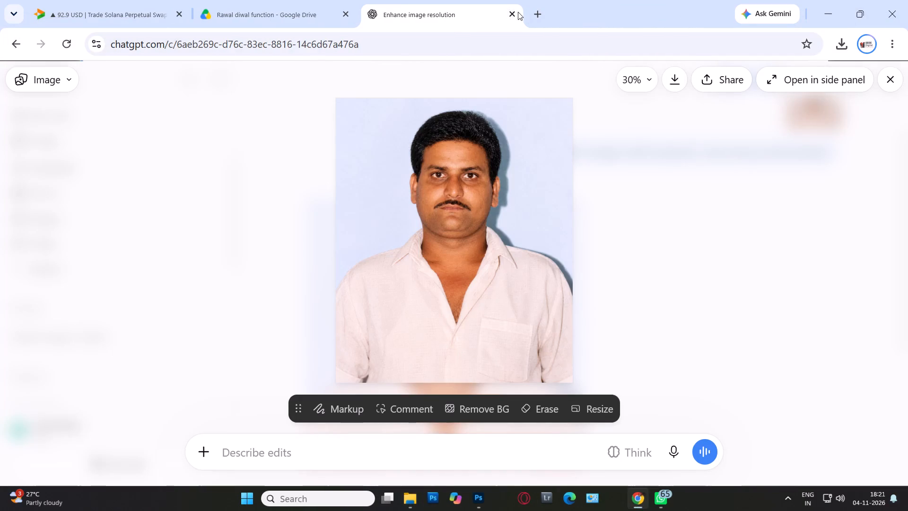
click(515, 12)
click(353, 11)
click(348, 11)
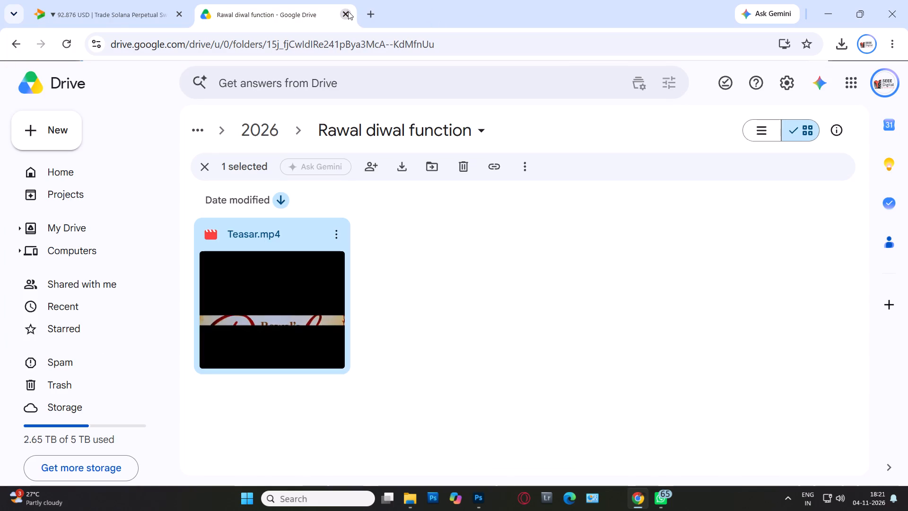
click(817, 15)
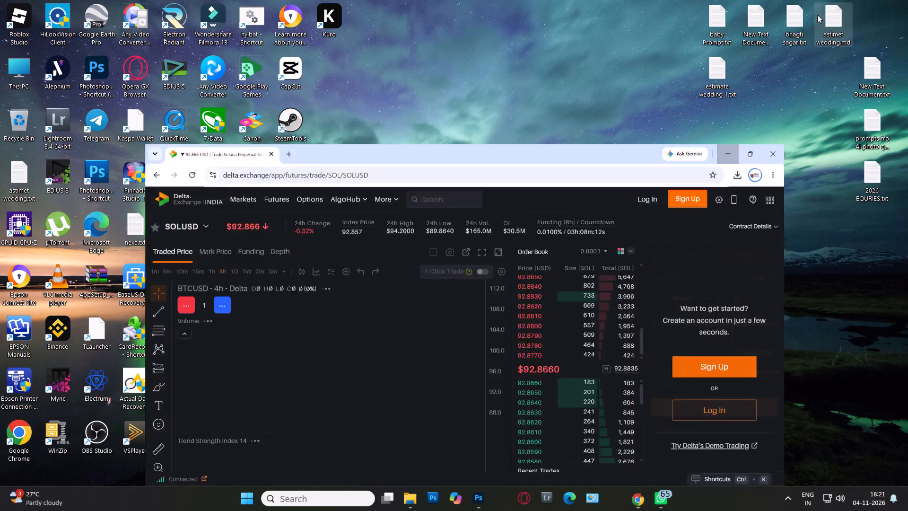
Switch back to Photoshop.
click(480, 507)
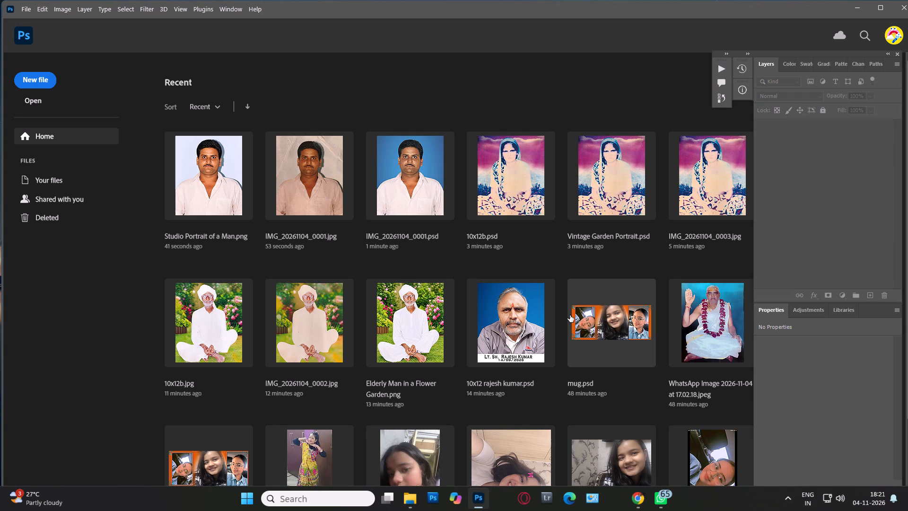